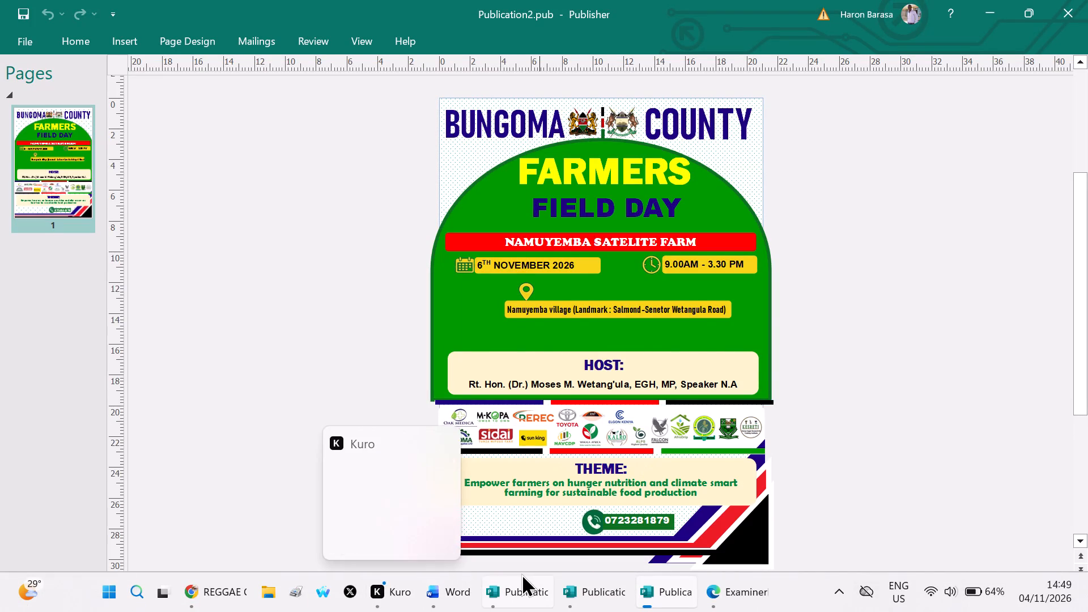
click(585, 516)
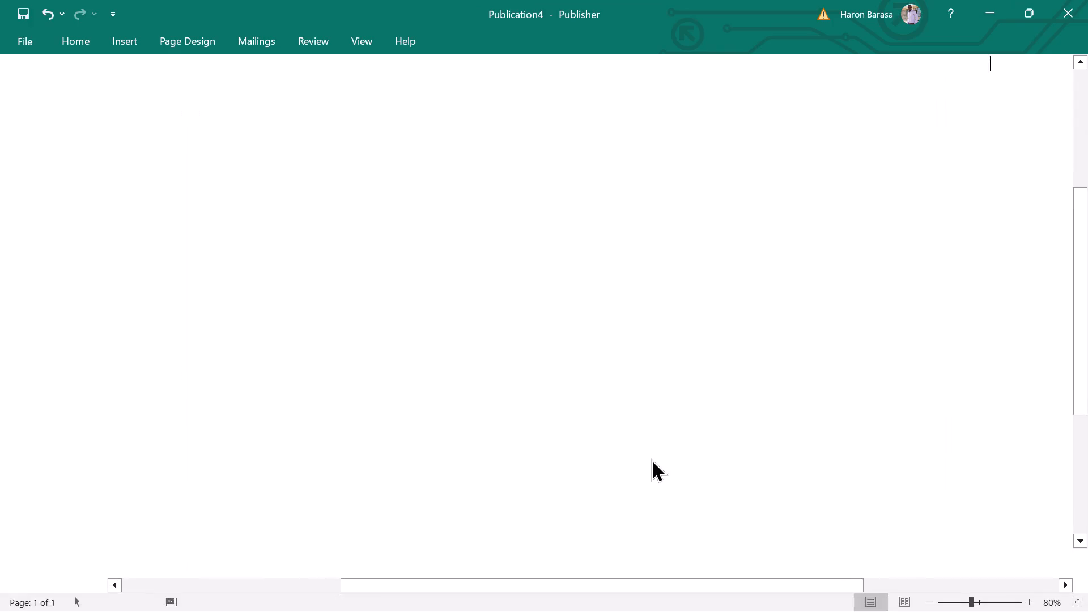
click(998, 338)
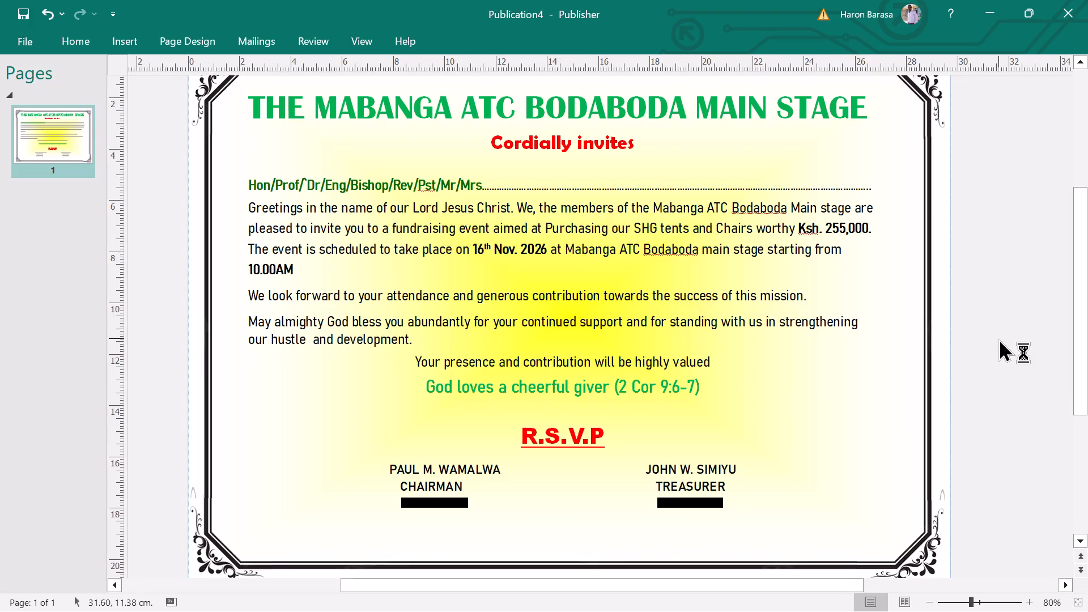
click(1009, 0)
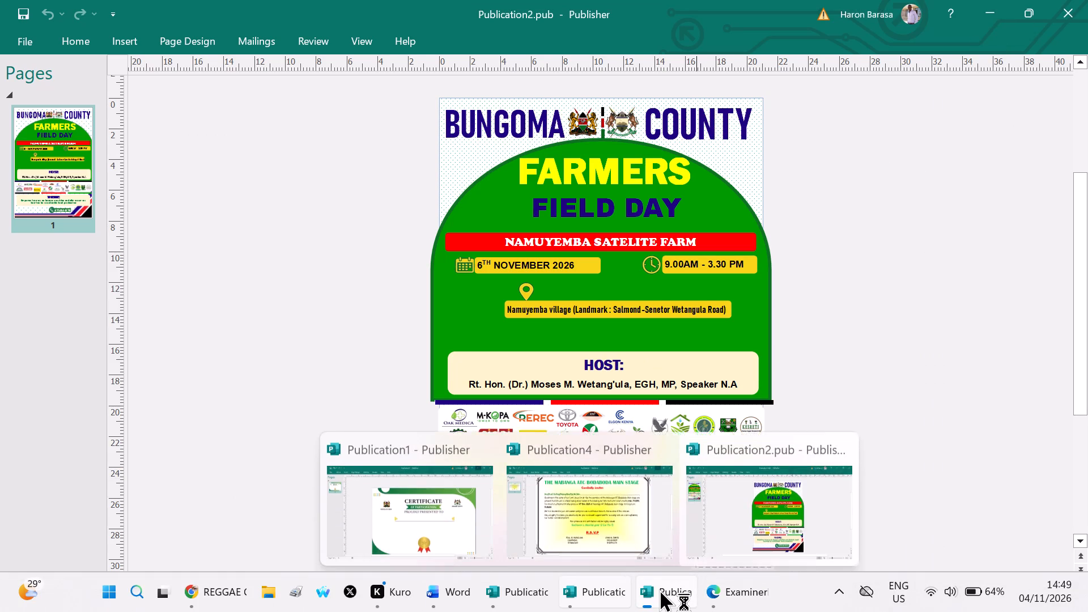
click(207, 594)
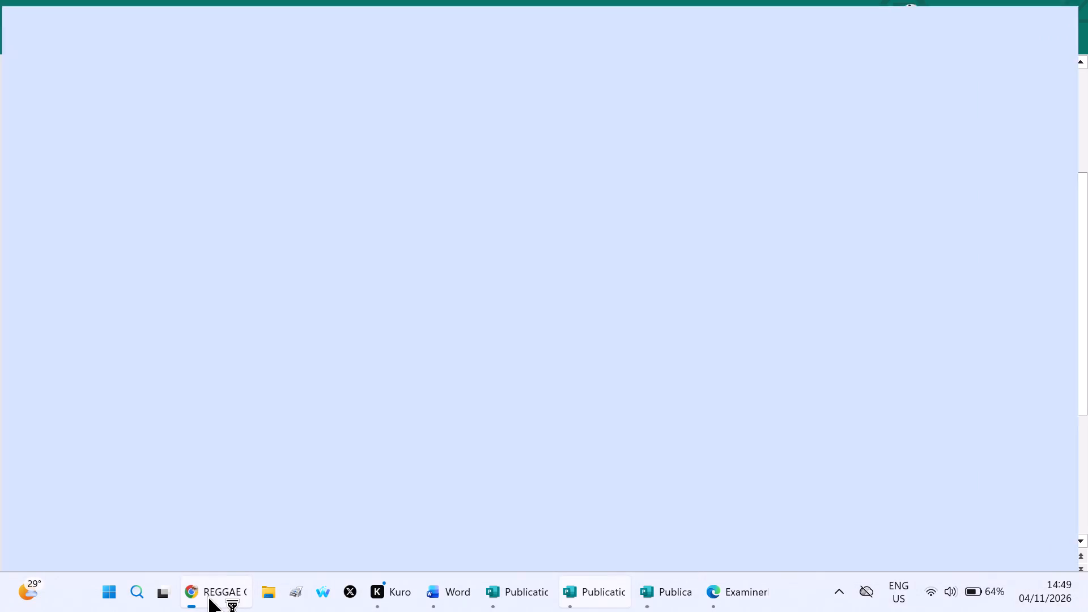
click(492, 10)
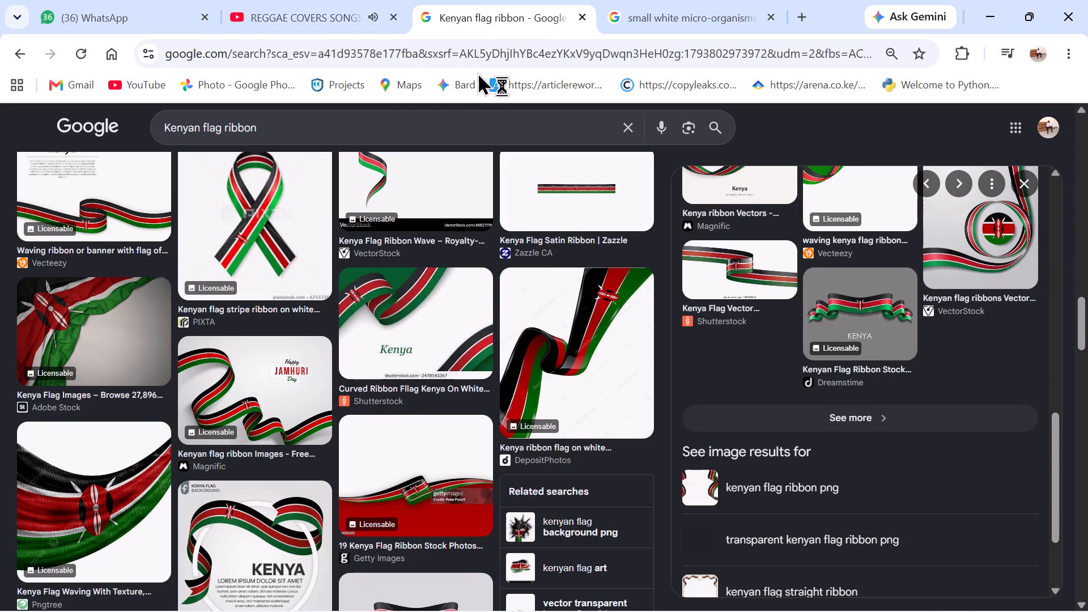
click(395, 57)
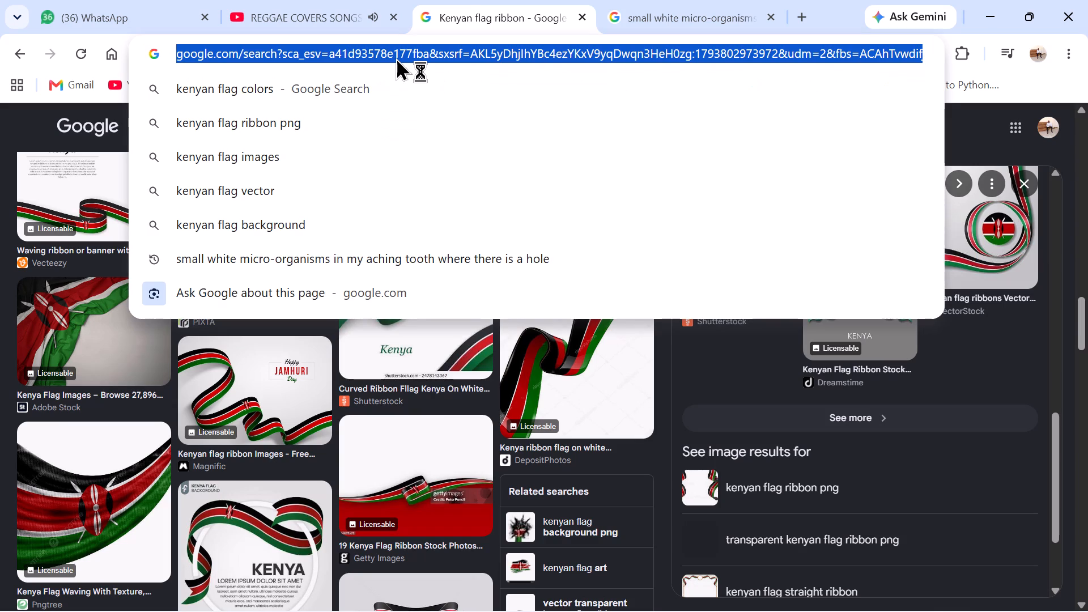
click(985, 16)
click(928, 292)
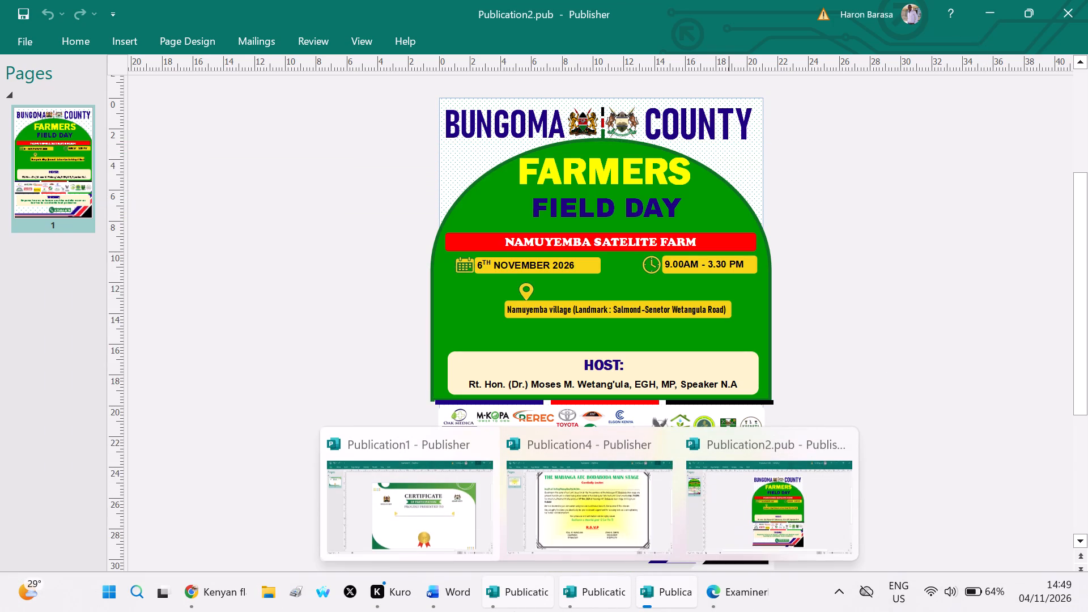
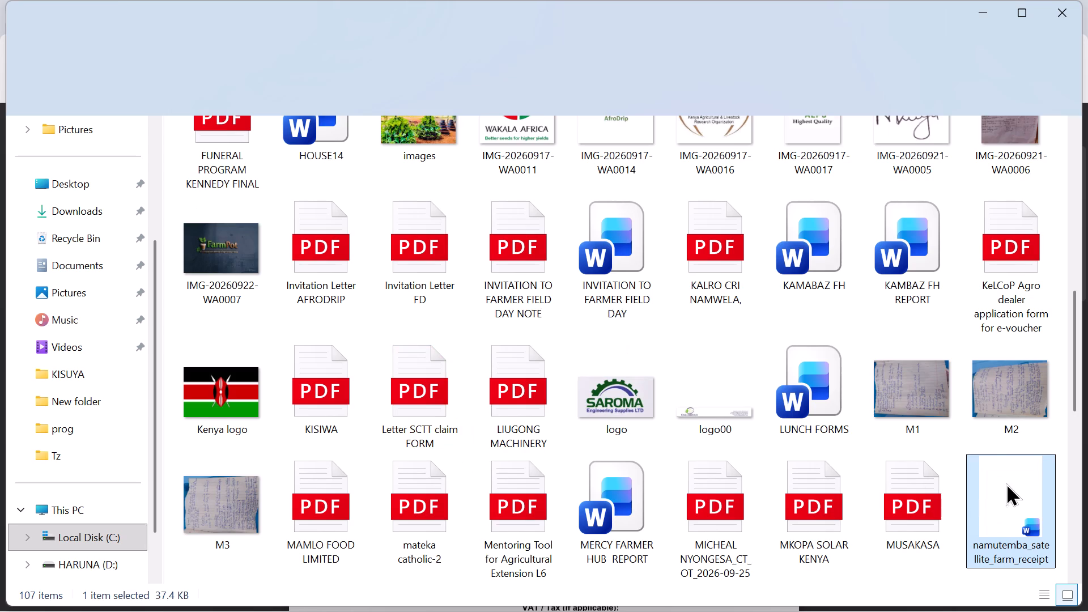
click(928, 508)
double_click(1021, 494)
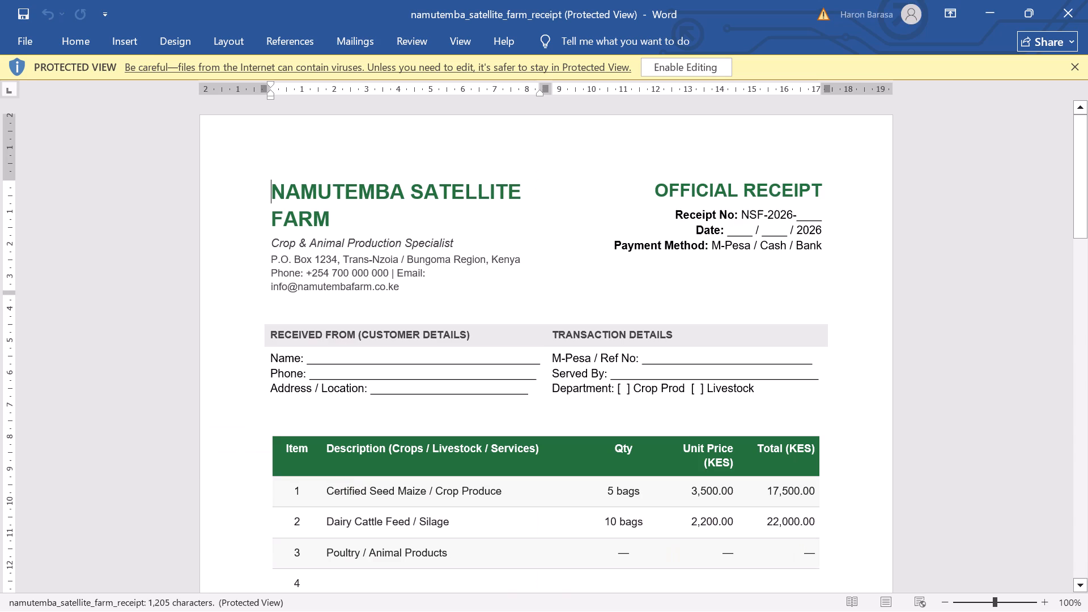
click(683, 66)
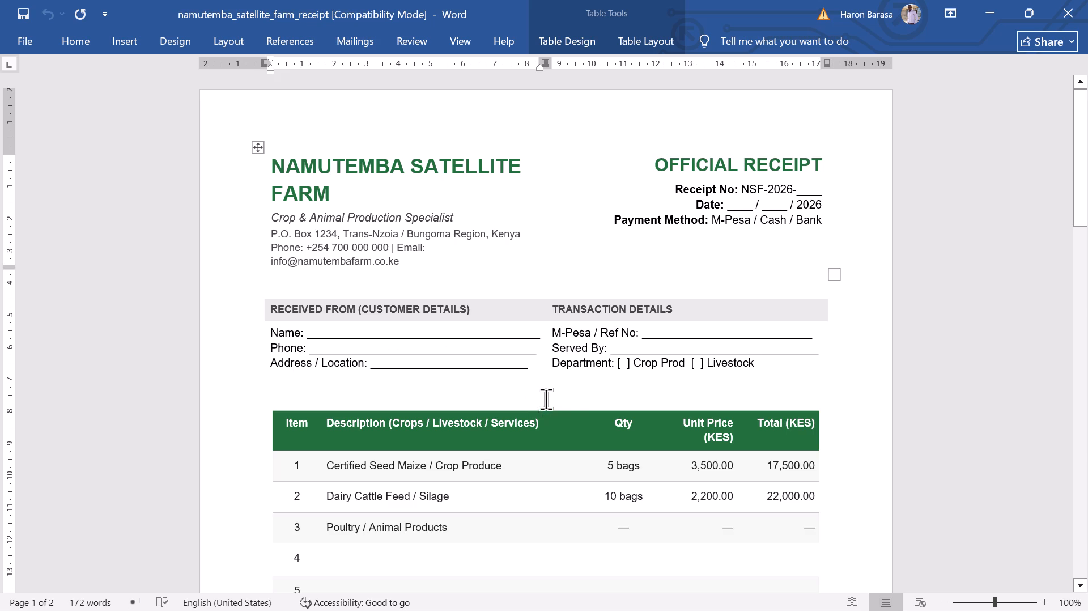
Delete the "Crop & Animal Production Specialist" tagline under the farm name in the receipt header.
scroll(558, 386, down, 1)
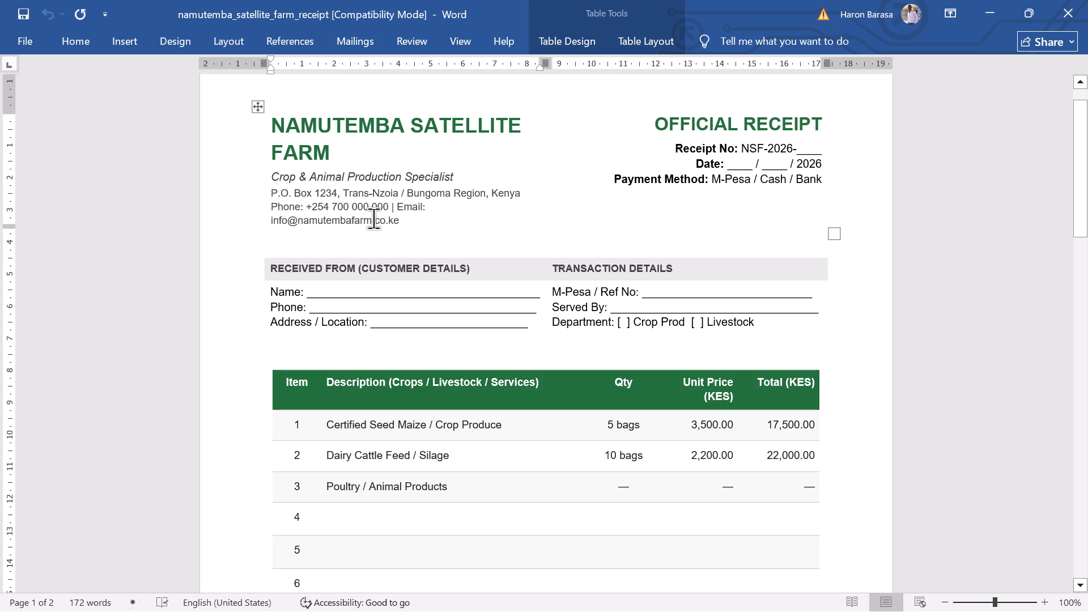
click(269, 175)
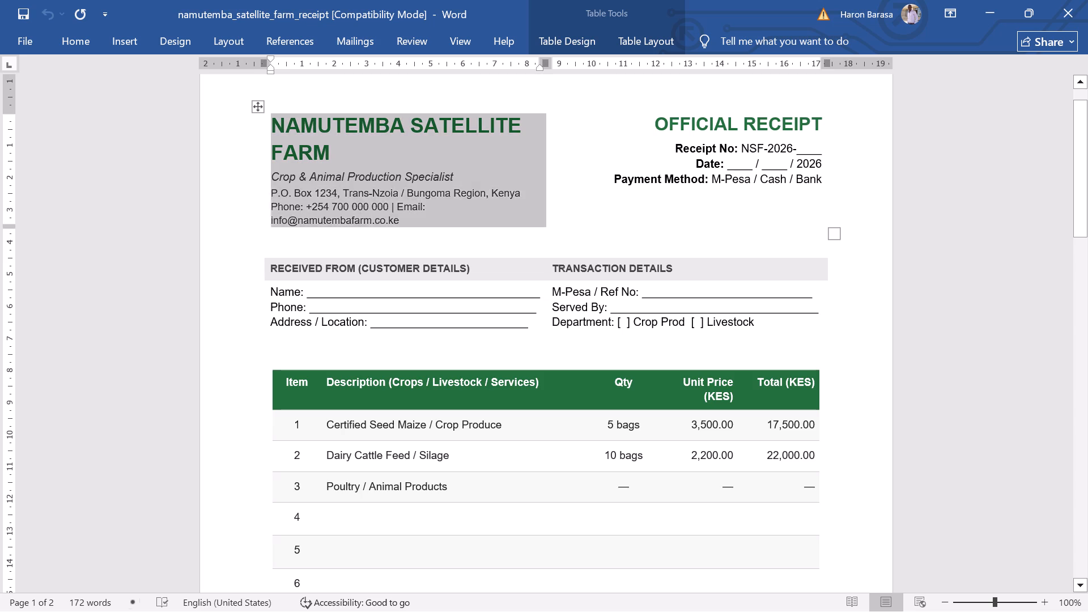
click(339, 171)
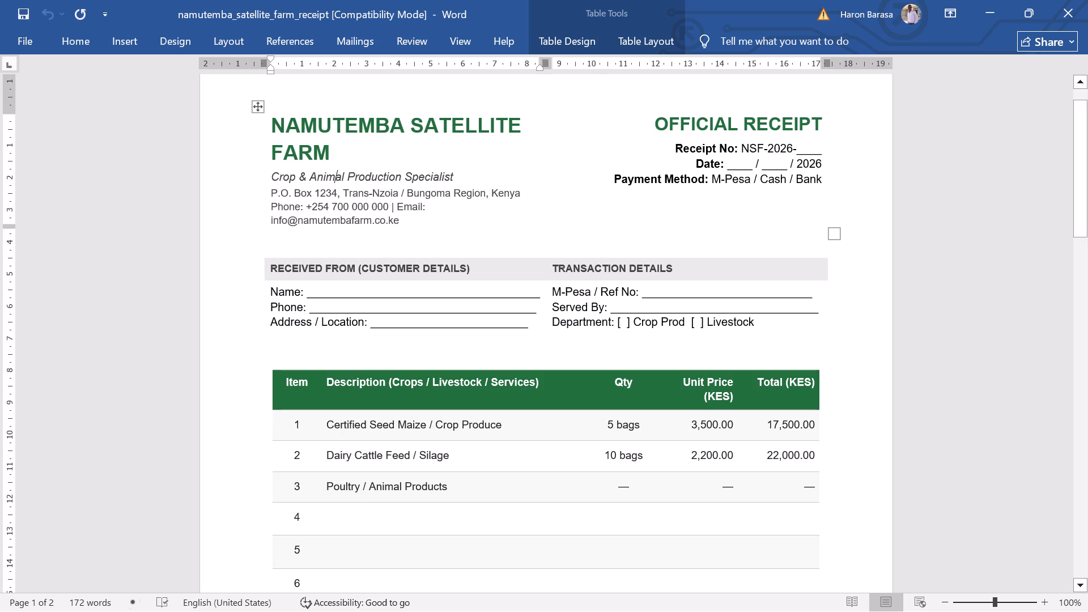
drag(454, 173, 265, 175)
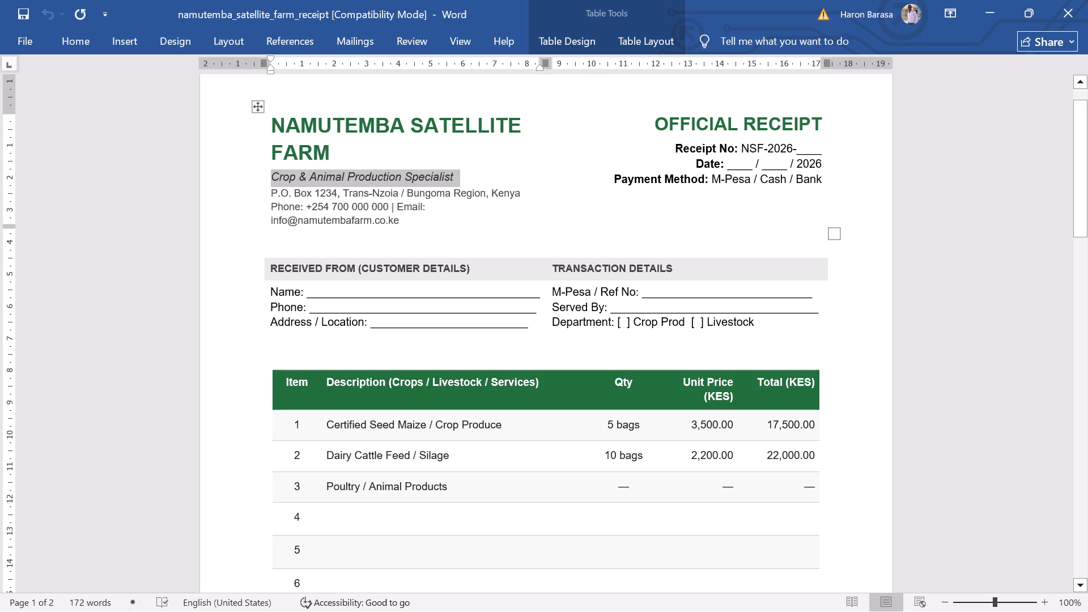
key(Delete)
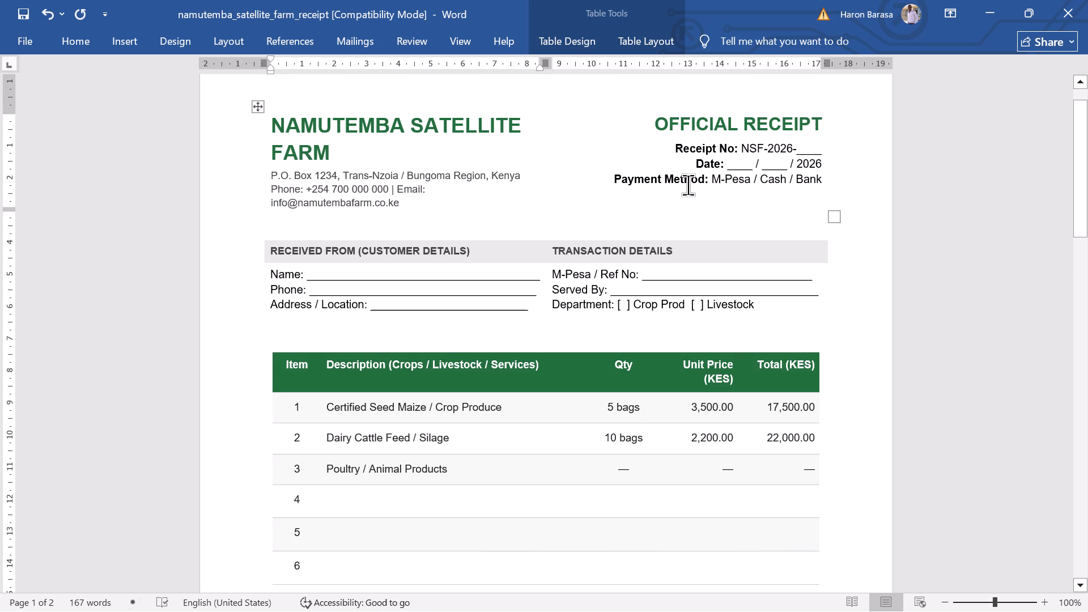
Insert a blank line above the "OFFICIAL RECEIPT" heading in the receipt header.
scroll(659, 190, up, 3)
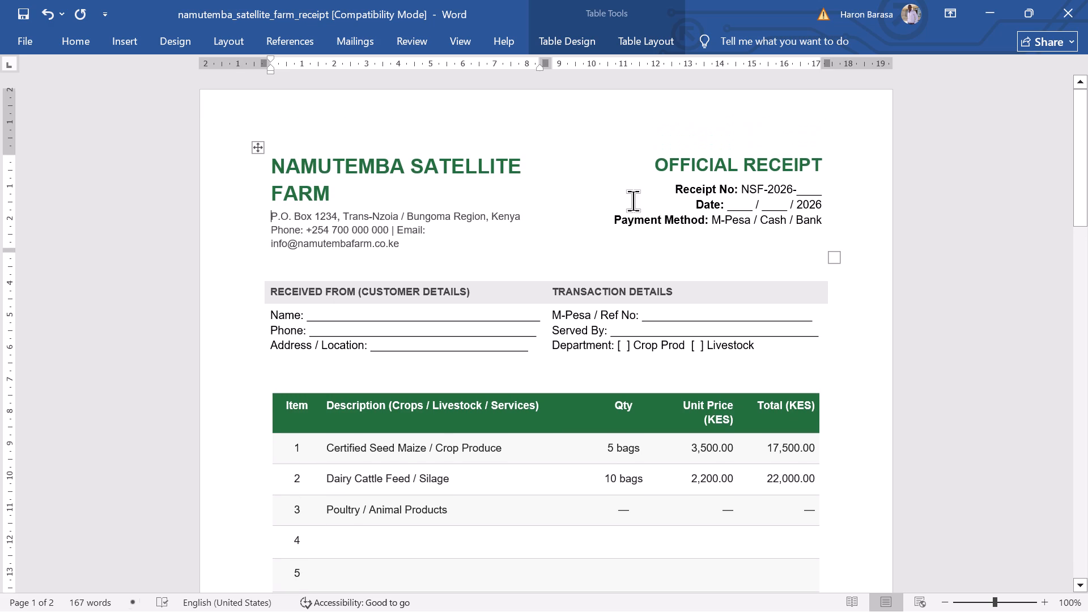
scroll(633, 201, up, 1)
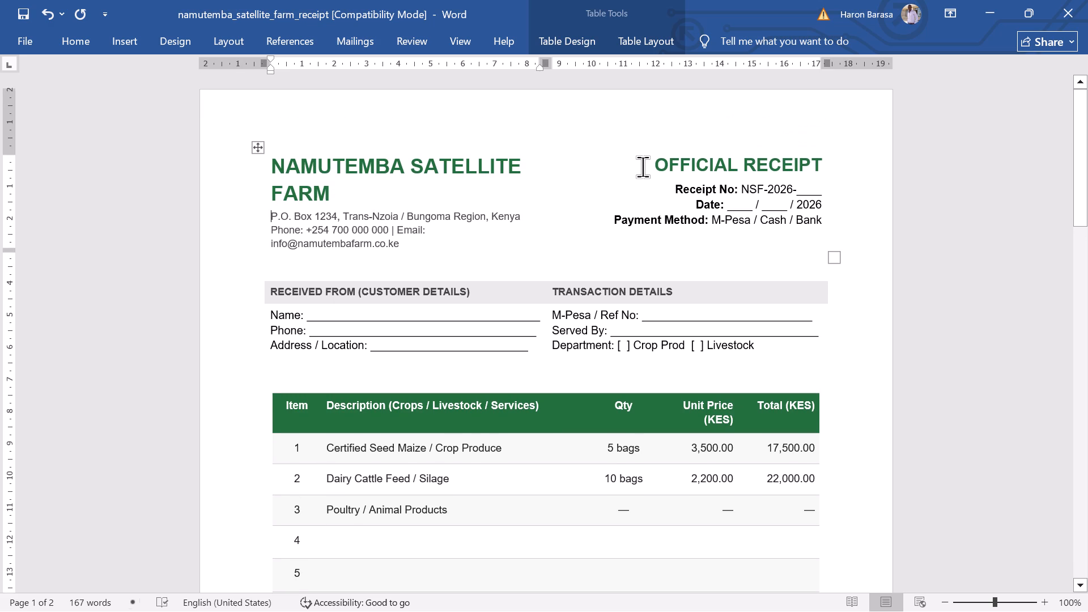
click(643, 164)
key(Return)
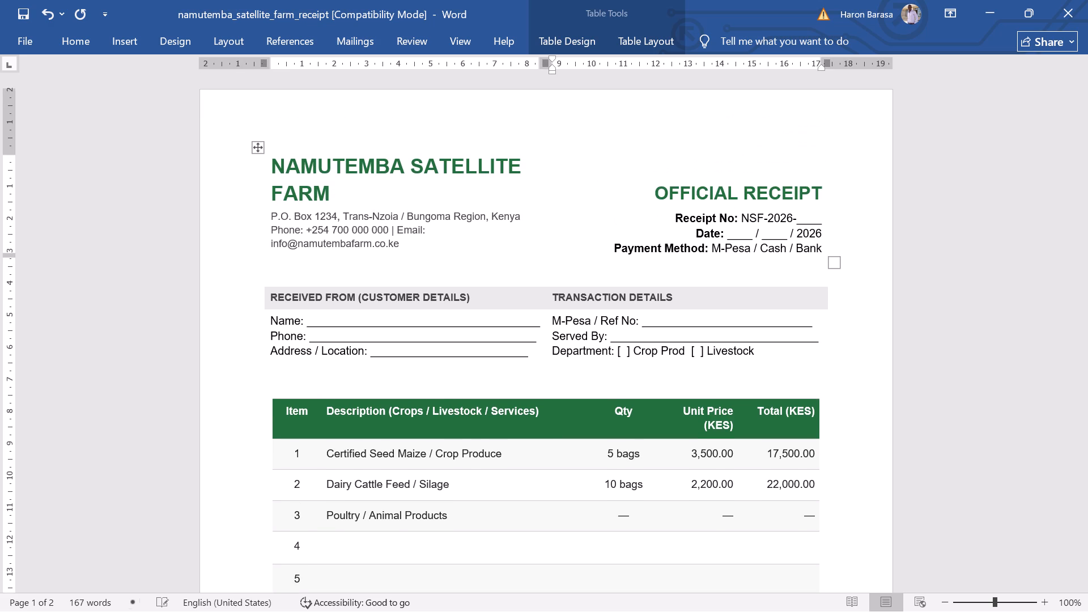
Extend the right indent of the "NAMUTEMBA SATELLITE FARM" title to about 10 cm on the ruler.
click(435, 176)
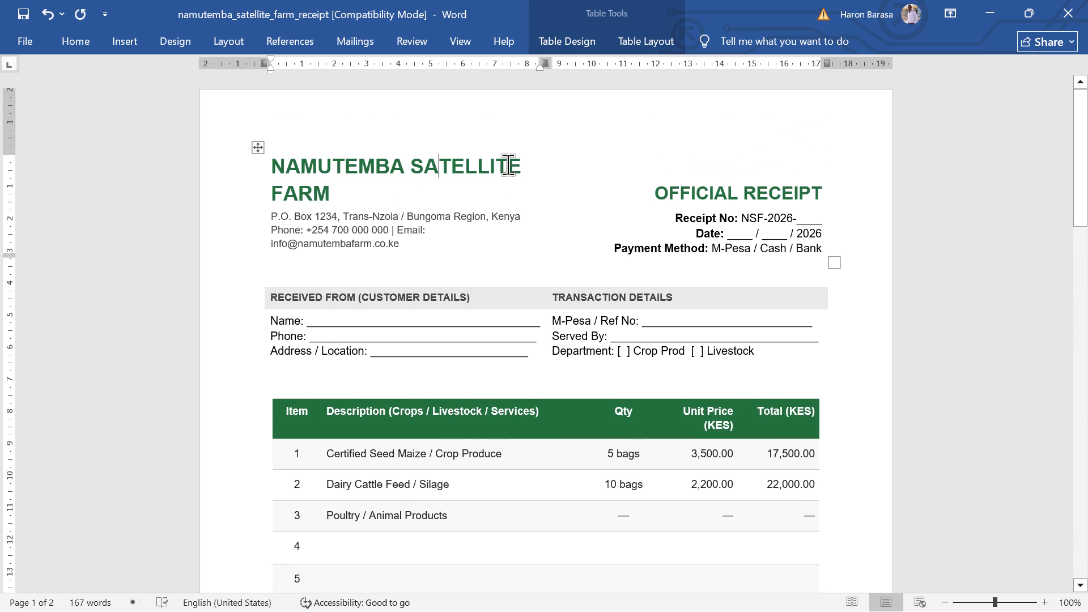
click(540, 66)
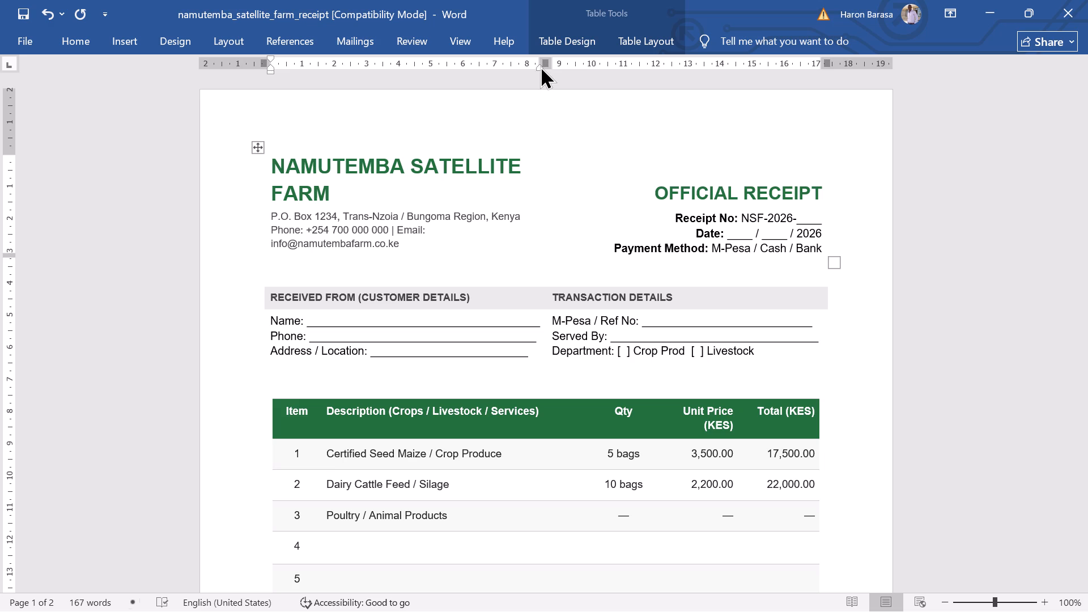
drag(544, 67, 595, 69)
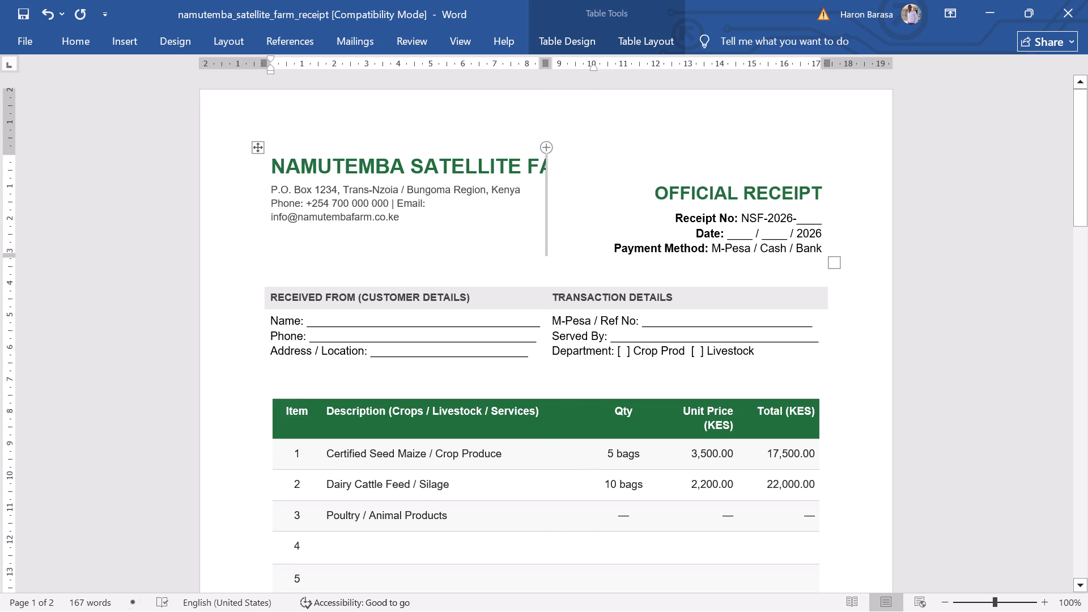
Move the left indent of the blank line above "OFFICIAL RECEIPT" to about 10.5 cm on the ruler.
click(571, 168)
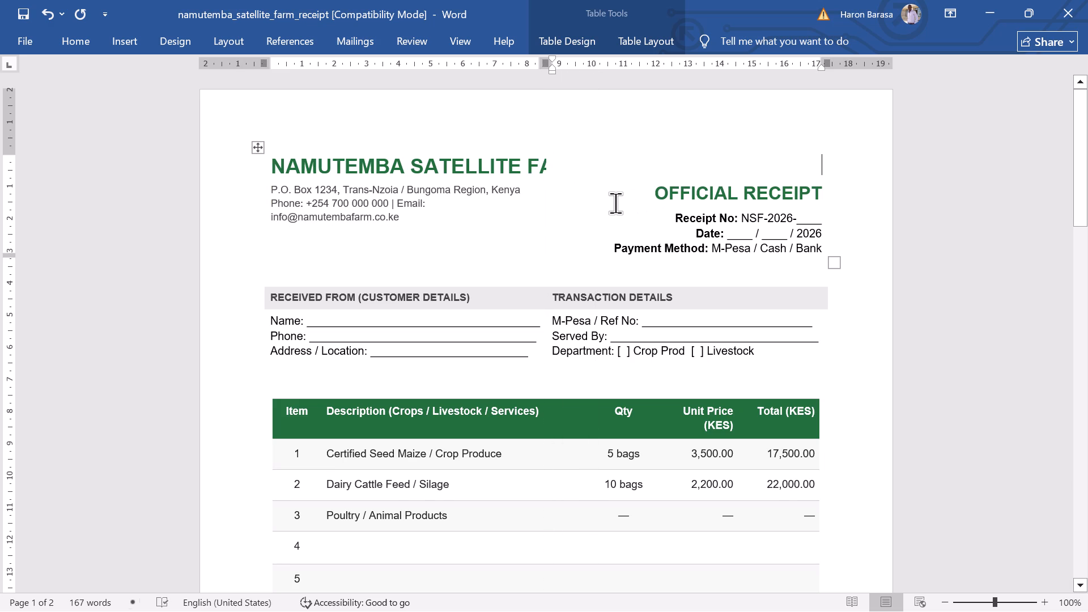
click(654, 180)
drag(554, 71, 558, 71)
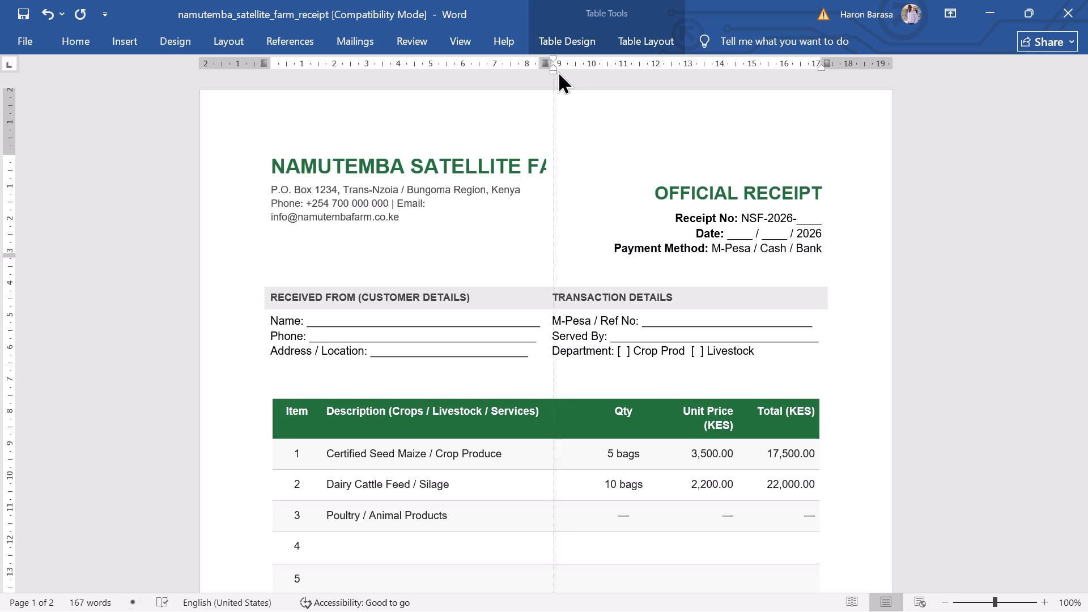
drag(558, 71, 609, 64)
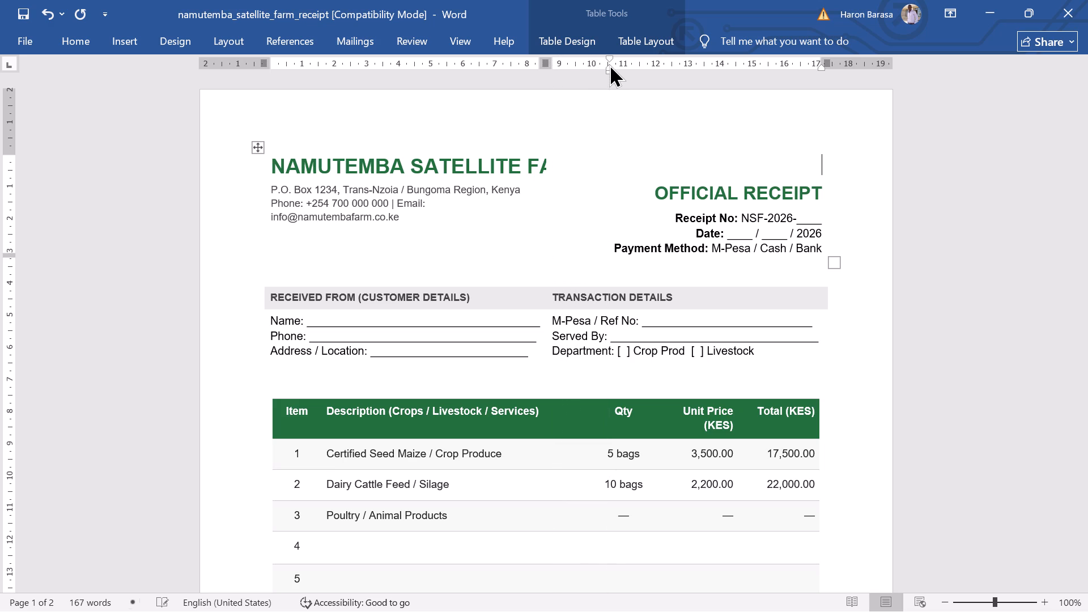
click(527, 169)
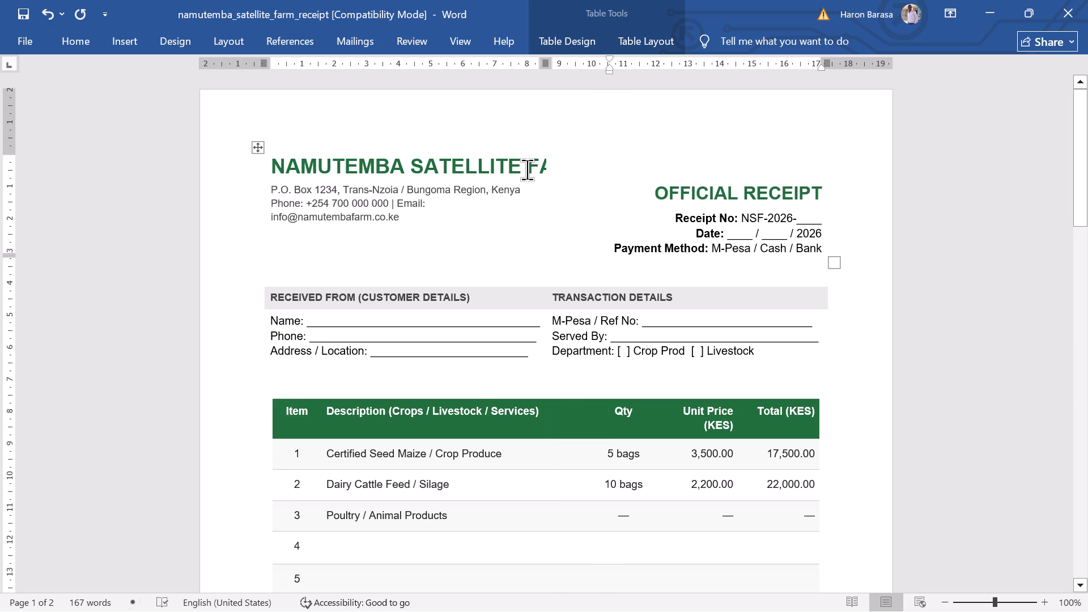
click(365, 163)
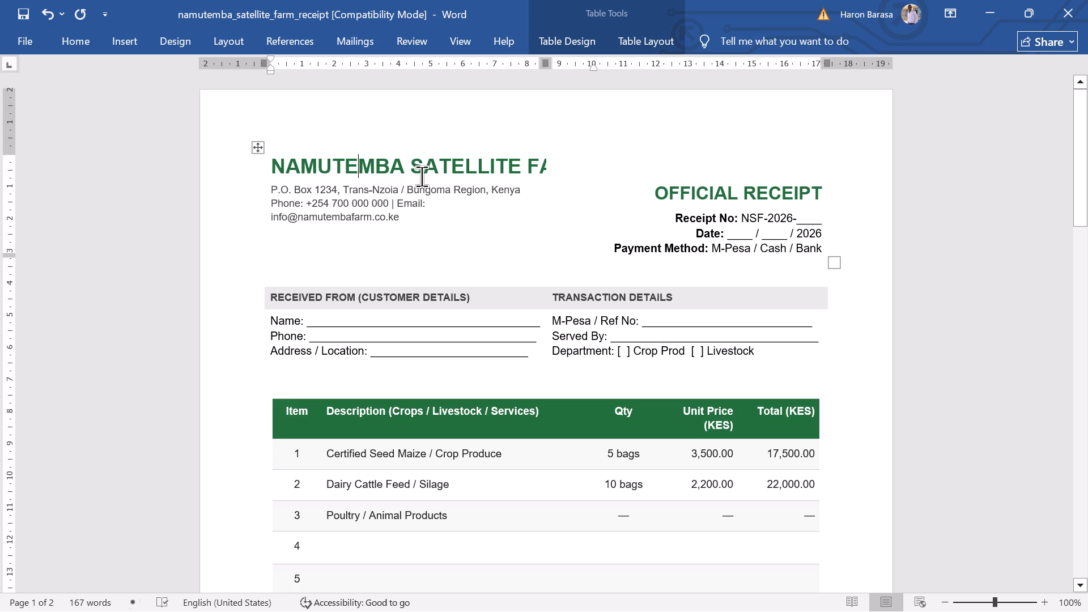
Clear the sample descriptions, quantities, unit prices and totals from rows 1 to 3 of the items table.
scroll(461, 377, down, 2)
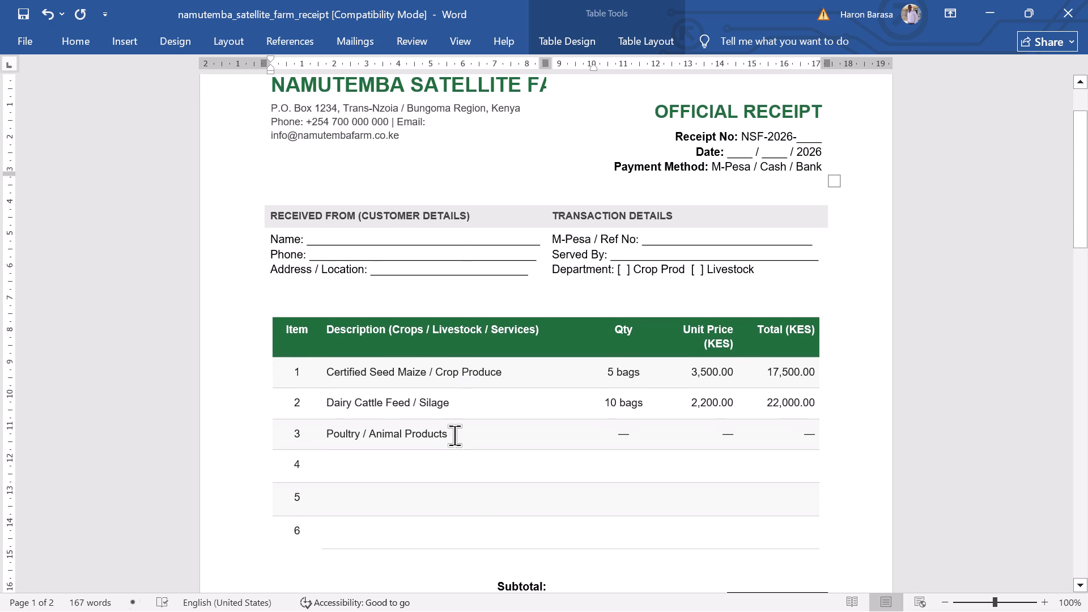
drag(454, 436, 391, 367)
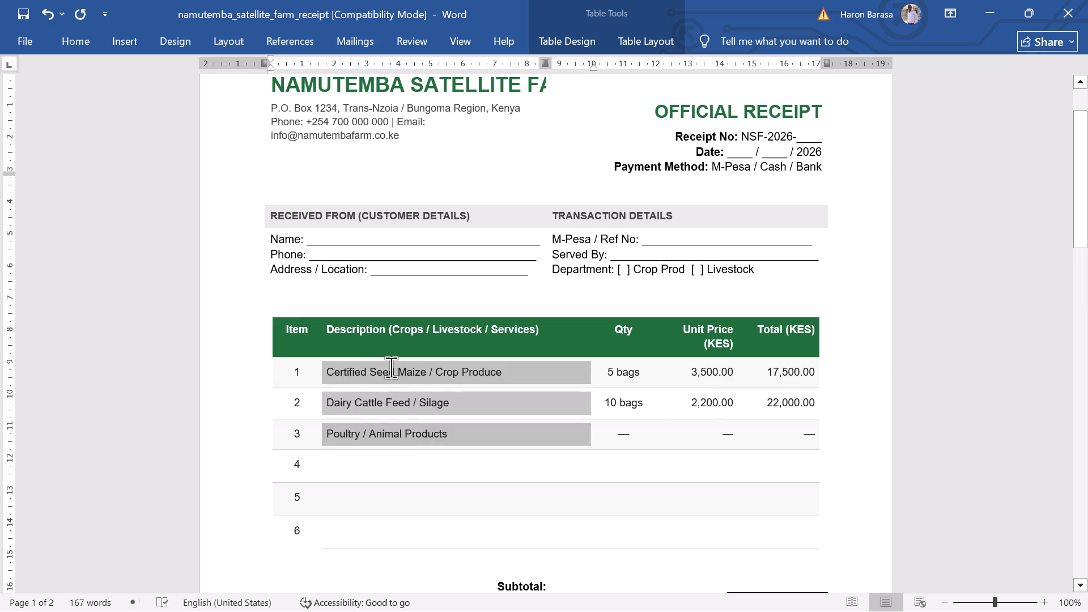
key(Delete)
drag(574, 375, 779, 409)
key(Delete)
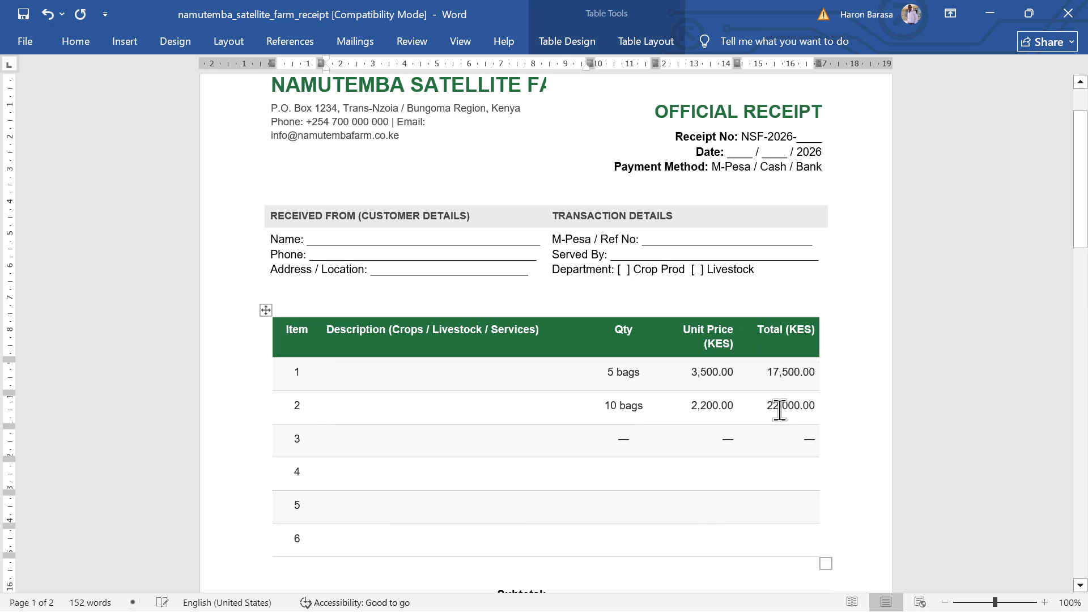
drag(596, 441, 797, 450)
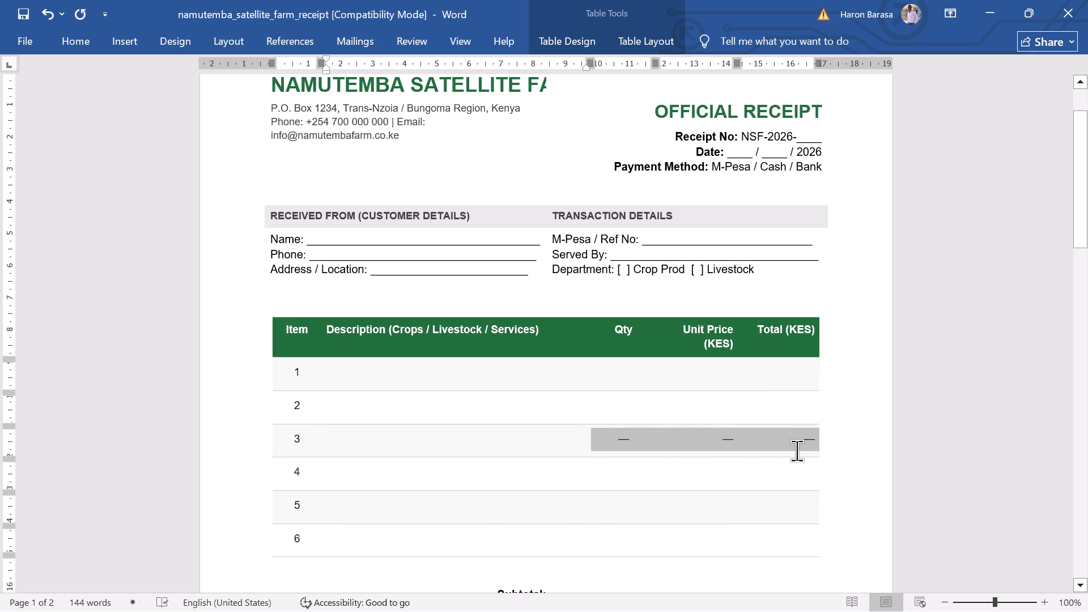
drag(797, 450, 805, 450)
key(Delete)
Delete the sample amount text after "Amount in Words:", keeping the blank line beneath it.
scroll(806, 450, down, 6)
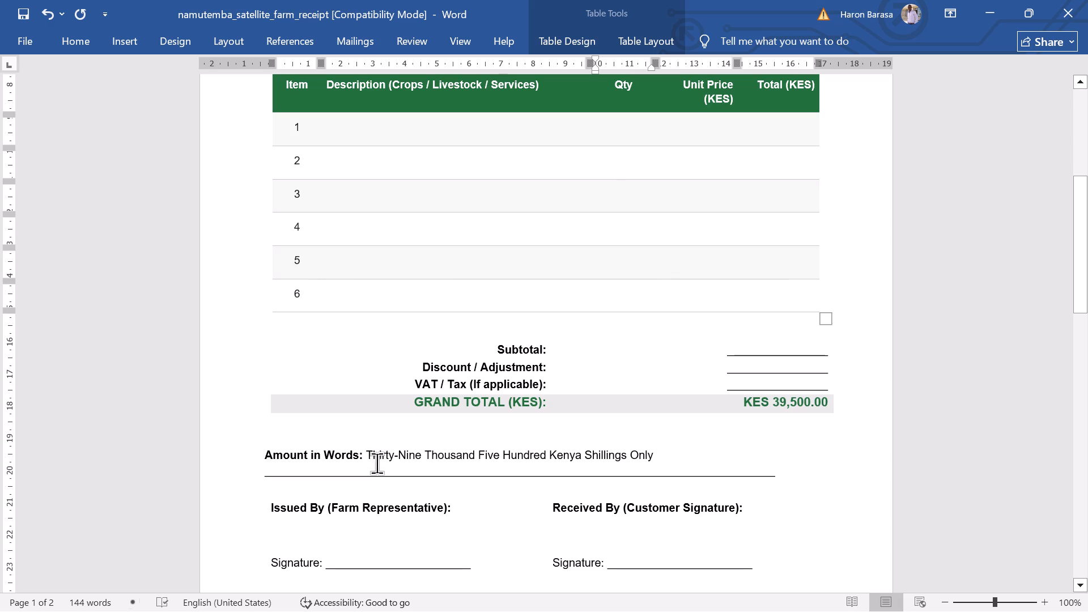
drag(370, 453, 665, 460)
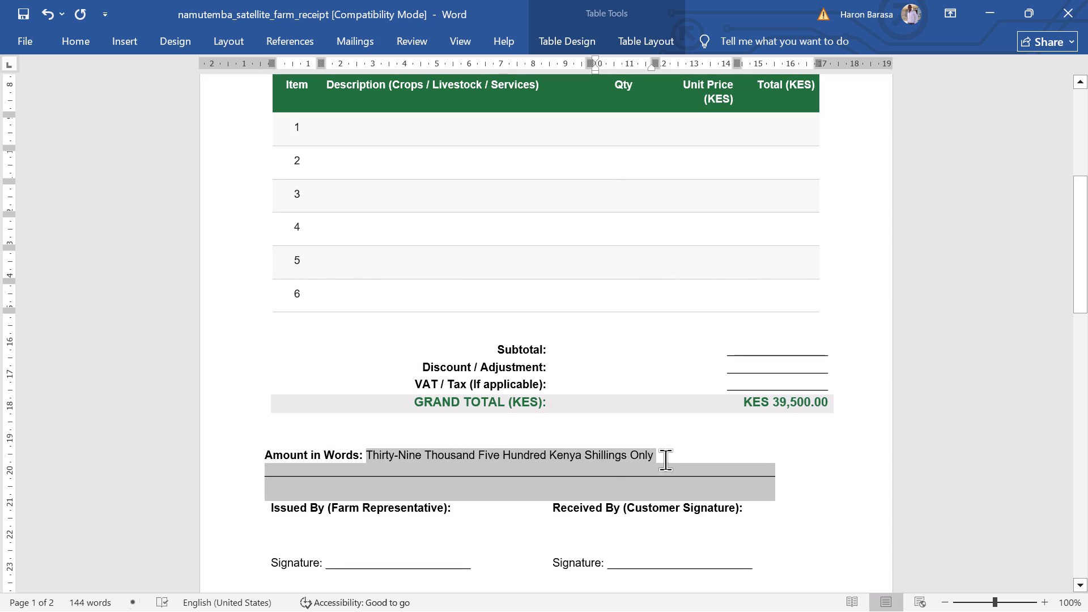
drag(665, 460, 670, 451)
key(Delete)
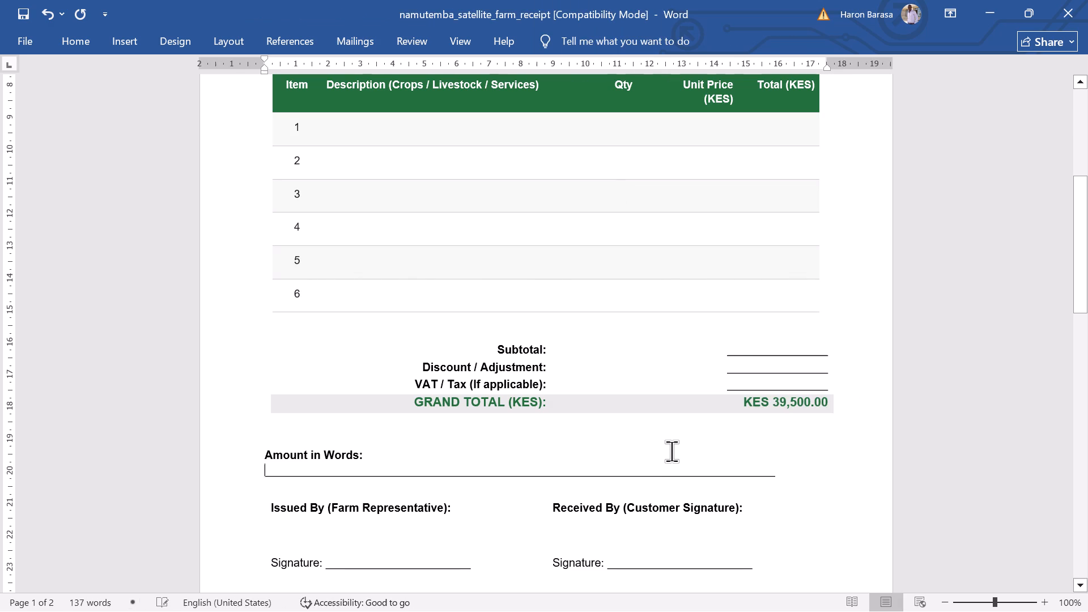
Remove "(Farm Representative)" from the signature block's label so that it reads "Issued By:".
scroll(698, 419, up, 1)
scroll(698, 419, down, 2)
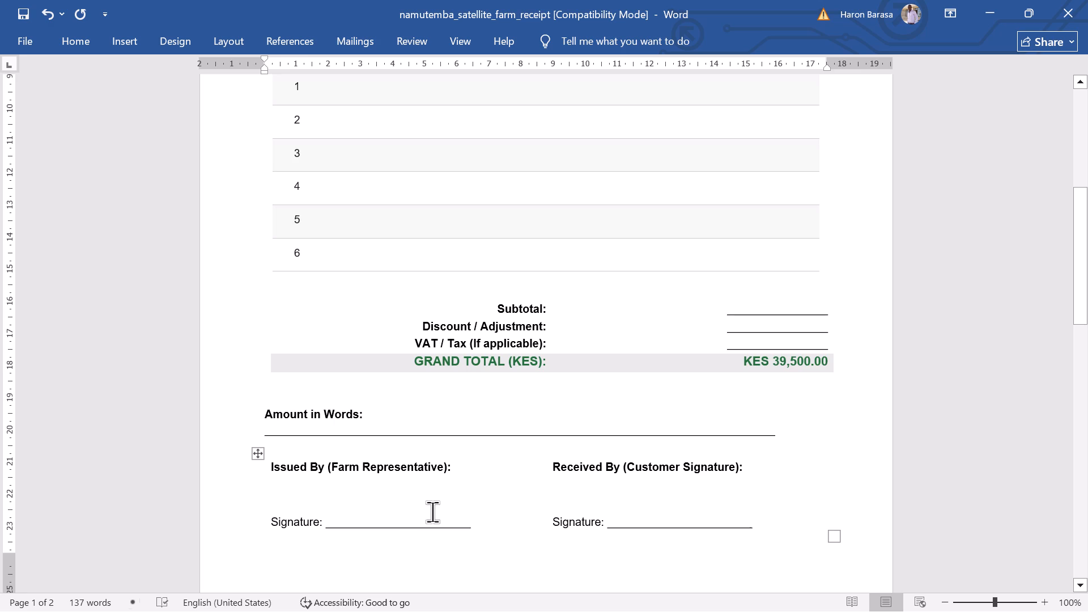
click(449, 464)
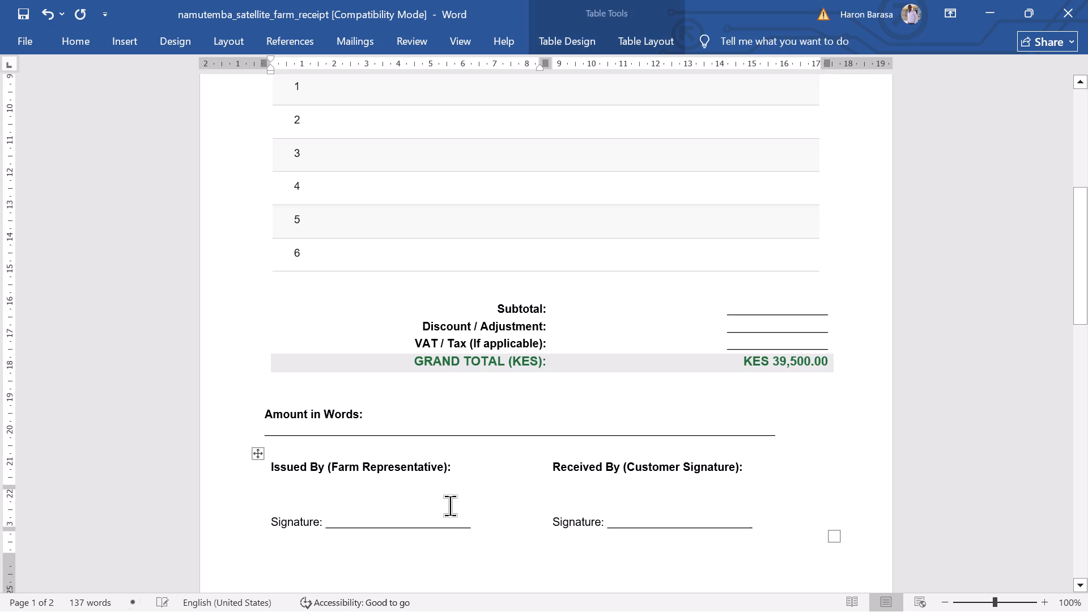
key(Left)
key(BackSpace)
key(BackSpace)
key(BackSpace)
key(BackSpace)
key(BackSpace)
key(BackSpace)
key(BackSpace)
key(BackSpace)
key(BackSpace)
key(BackSpace)
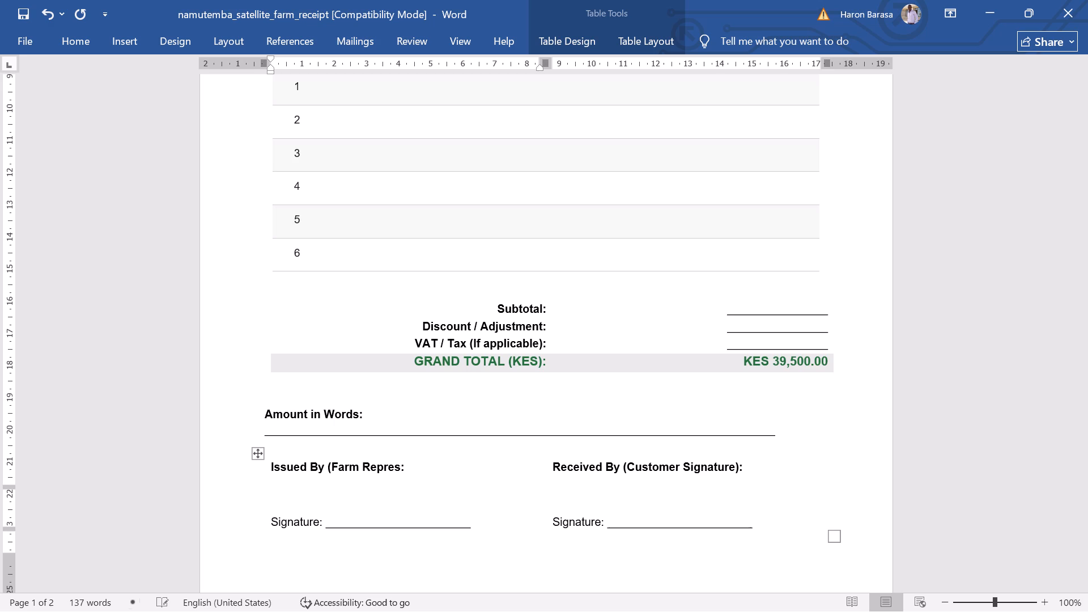
key(BackSpace)
key(BackSpace)
key(BackSpace)
key(BackSpace)
key(BackSpace)
key(BackSpace)
key(BackSpace)
key(BackSpace)
key(BackSpace)
key(BackSpace)
key(BackSpace)
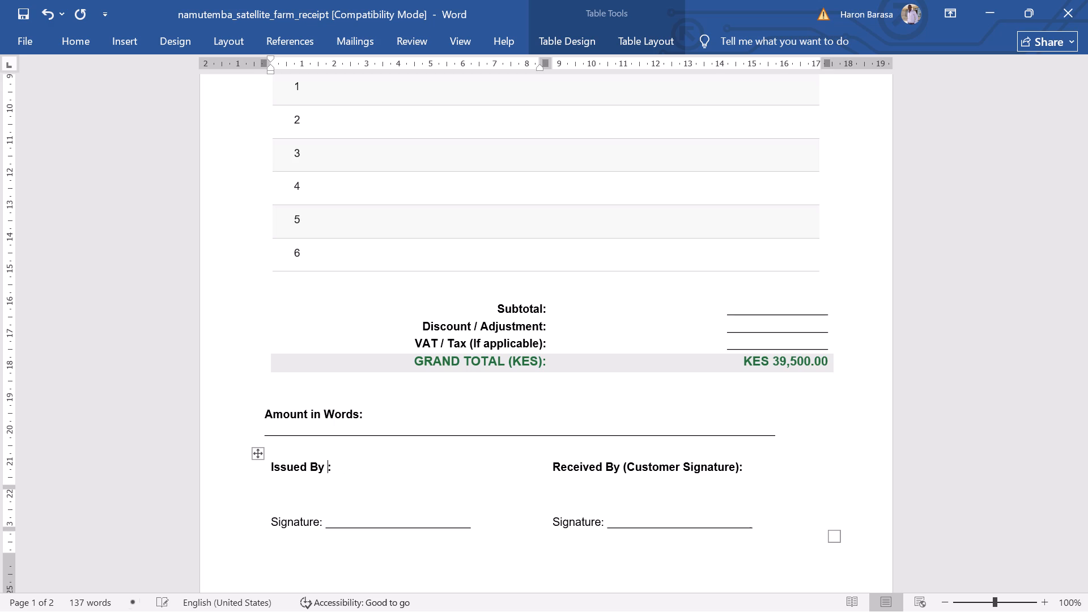
key(BackSpace)
Add a blank underscore line after "Issued By:", extending slightly past the end of the signature line below.
key(Right)
text(_______)
text(____)
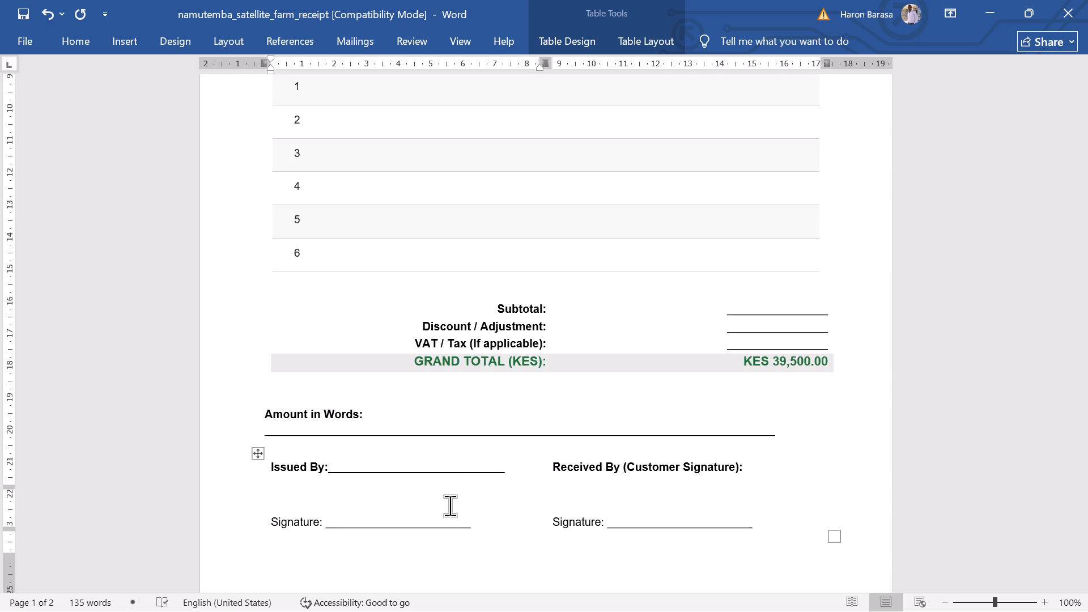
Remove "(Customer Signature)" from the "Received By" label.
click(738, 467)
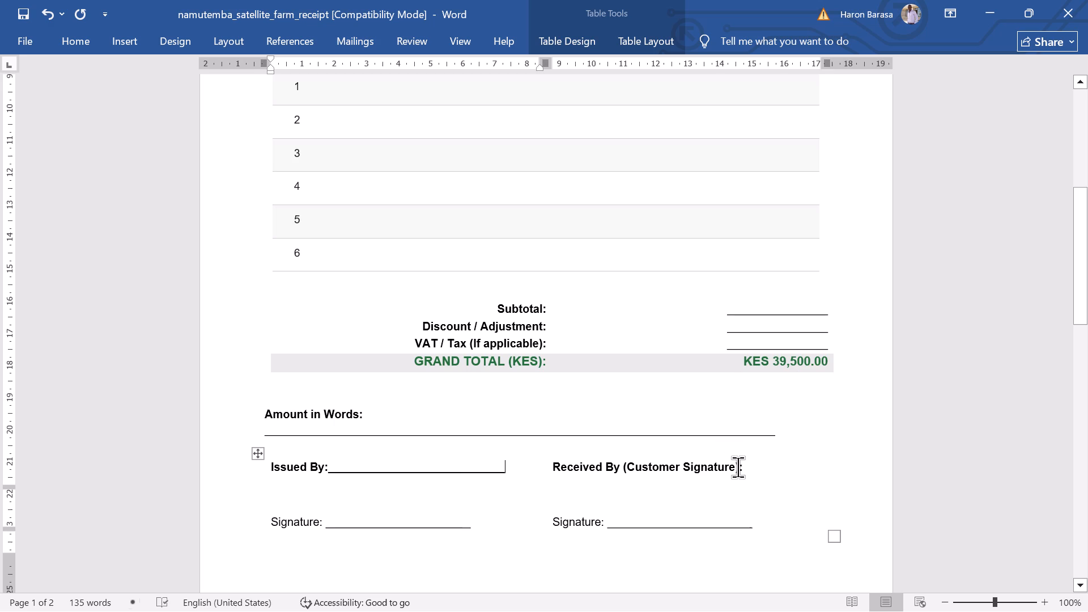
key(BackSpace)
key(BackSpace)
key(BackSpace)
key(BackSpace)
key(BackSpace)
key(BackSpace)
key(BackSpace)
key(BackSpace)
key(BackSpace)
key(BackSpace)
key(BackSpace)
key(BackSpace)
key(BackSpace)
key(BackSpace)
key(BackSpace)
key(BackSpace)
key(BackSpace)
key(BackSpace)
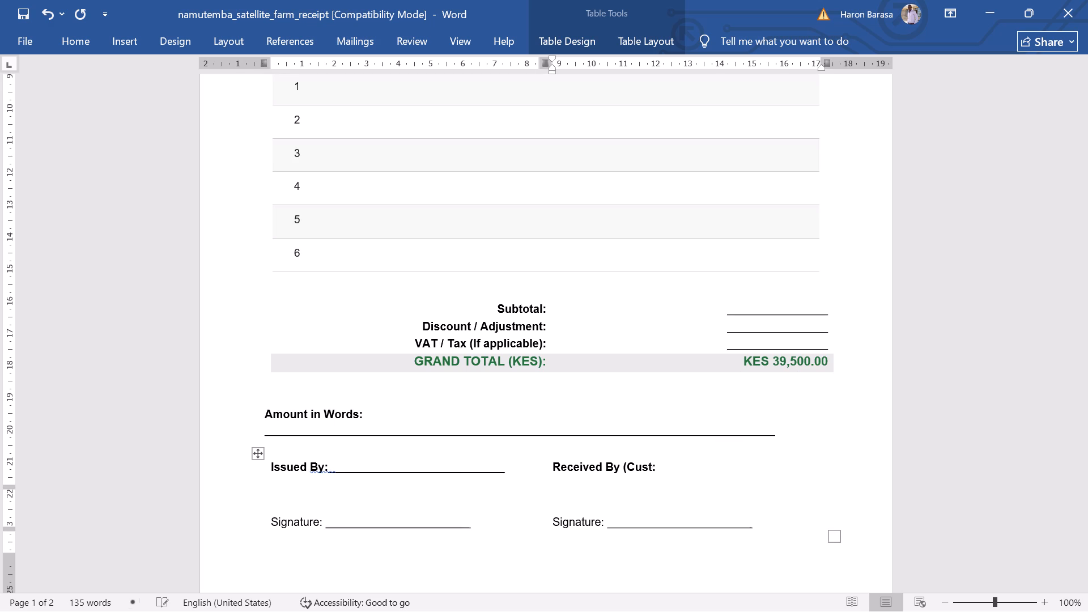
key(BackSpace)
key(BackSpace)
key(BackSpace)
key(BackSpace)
Delete the "Received By" label together with the signature line beneath it.
drag(552, 465, 641, 486)
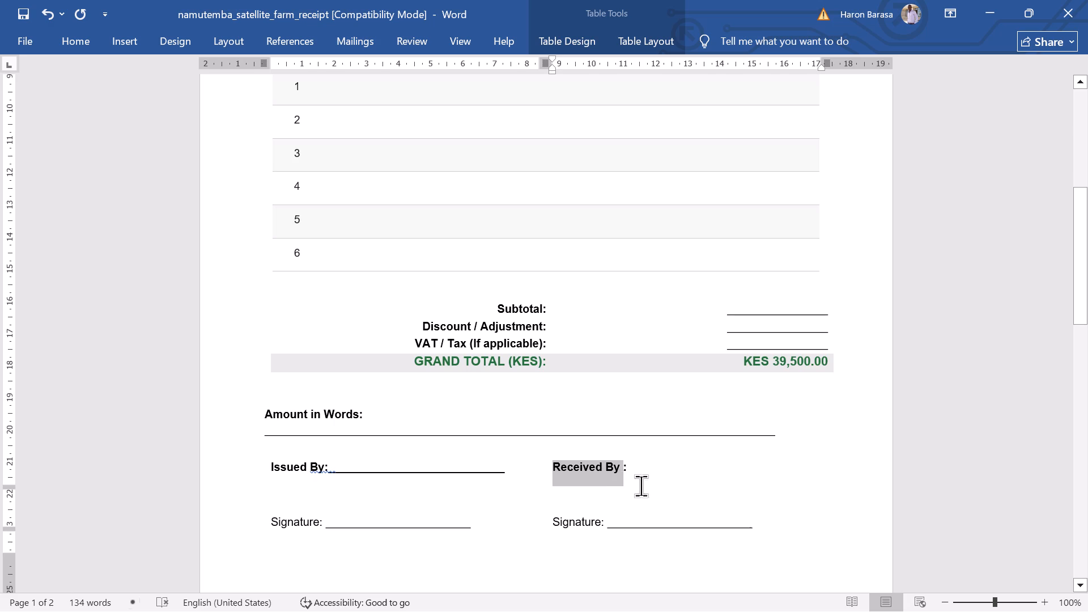
drag(641, 486, 648, 505)
key(Delete)
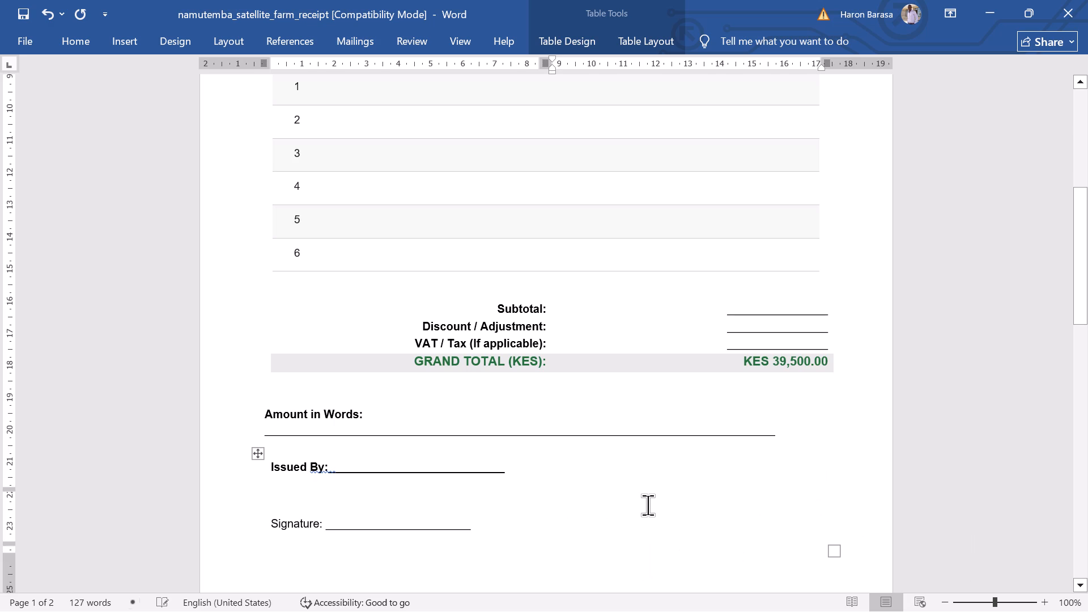
key(Delete)
key(Delete)
key(BackSpace)
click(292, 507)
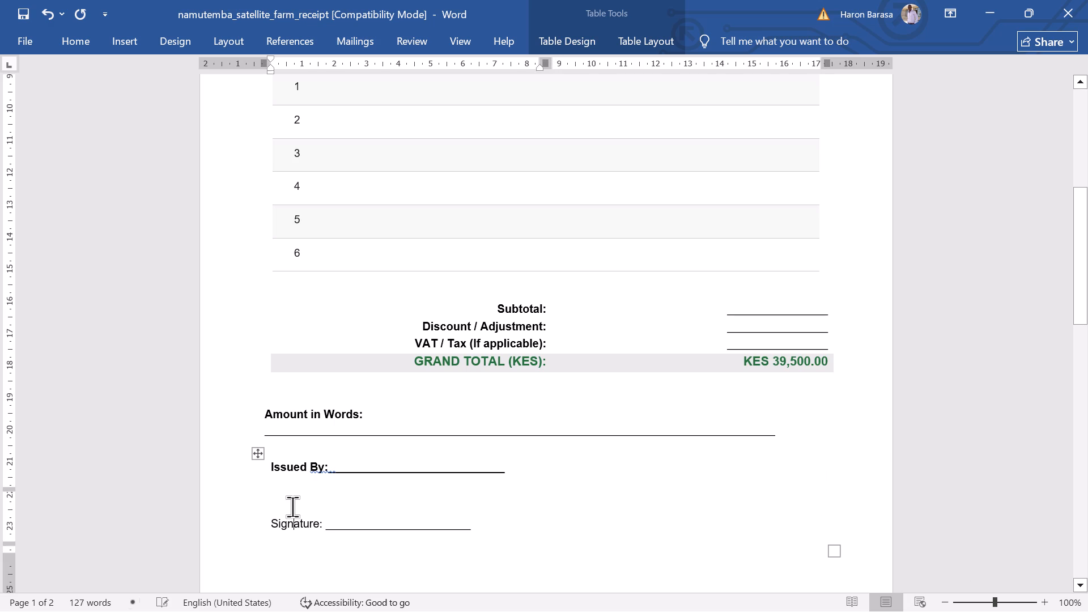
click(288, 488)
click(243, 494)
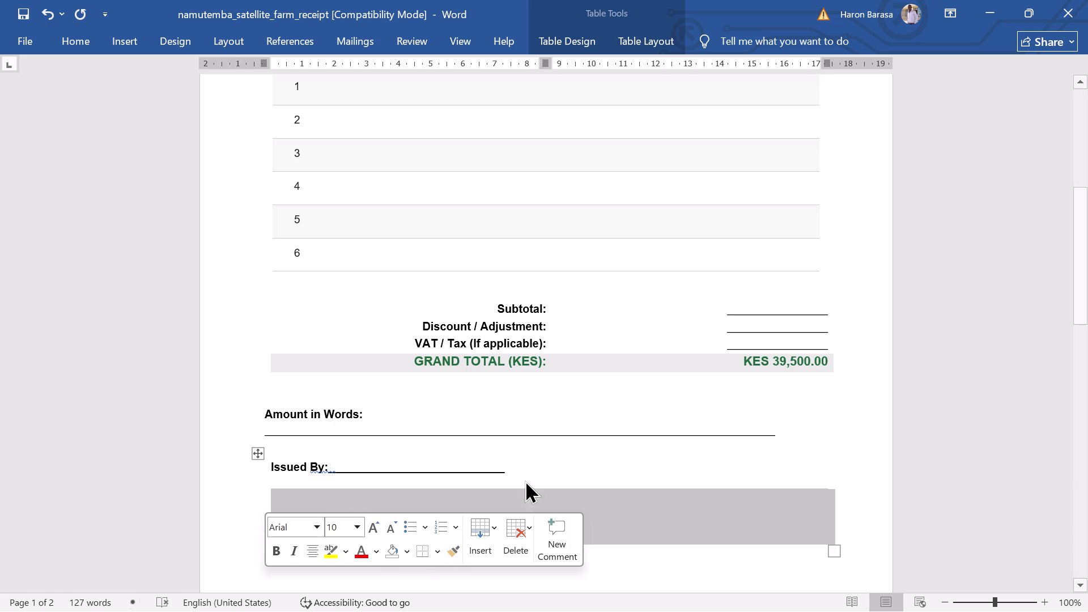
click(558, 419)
Search the computer for "namu" and open the NAMUYEMBA LOGO image to view the farm's motto.
scroll(623, 365, up, 9)
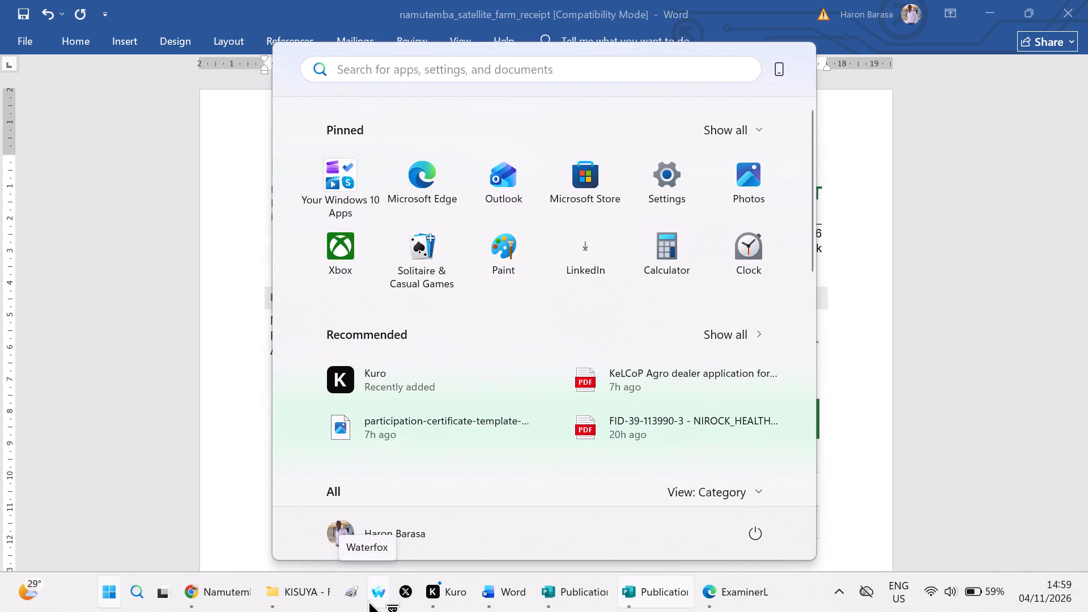
text(nam)
key(u)
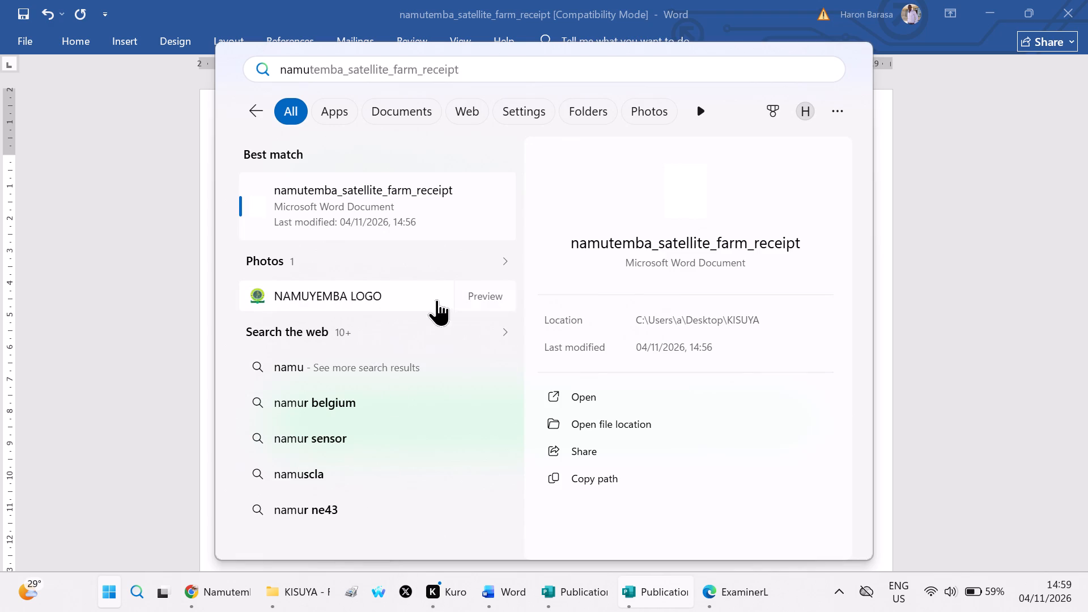
click(406, 295)
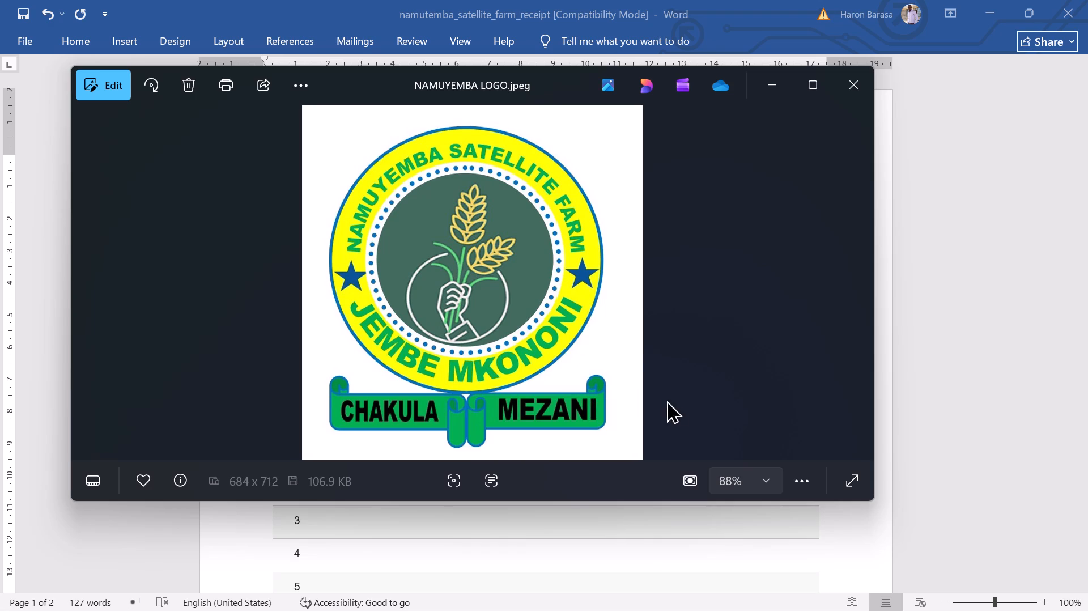
Minimize the Word windows behind the logo and close the men's haircuts price list document.
click(984, 14)
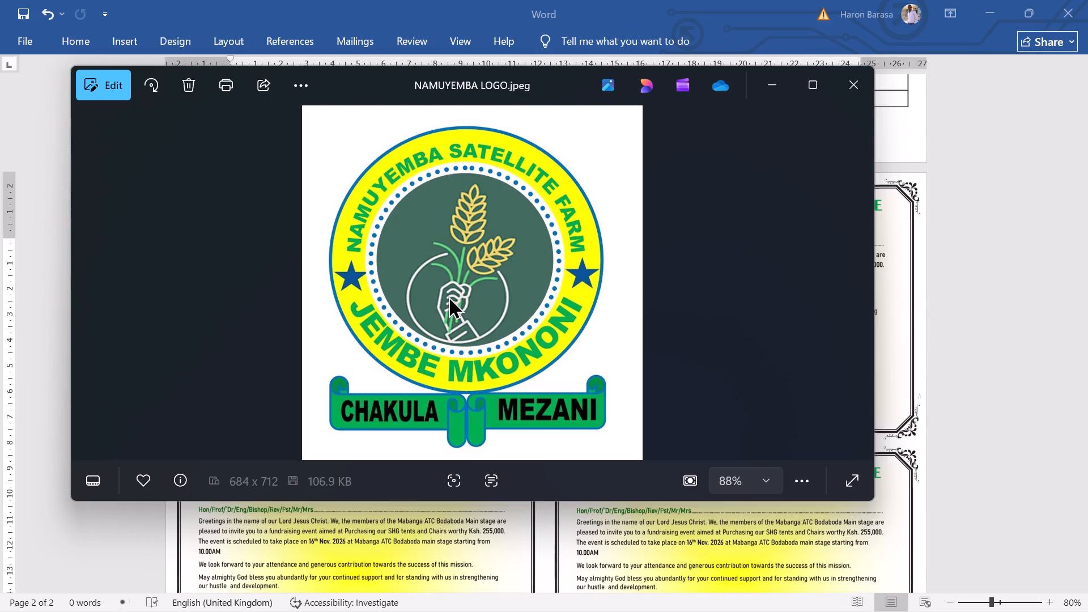
click(987, 183)
click(998, 16)
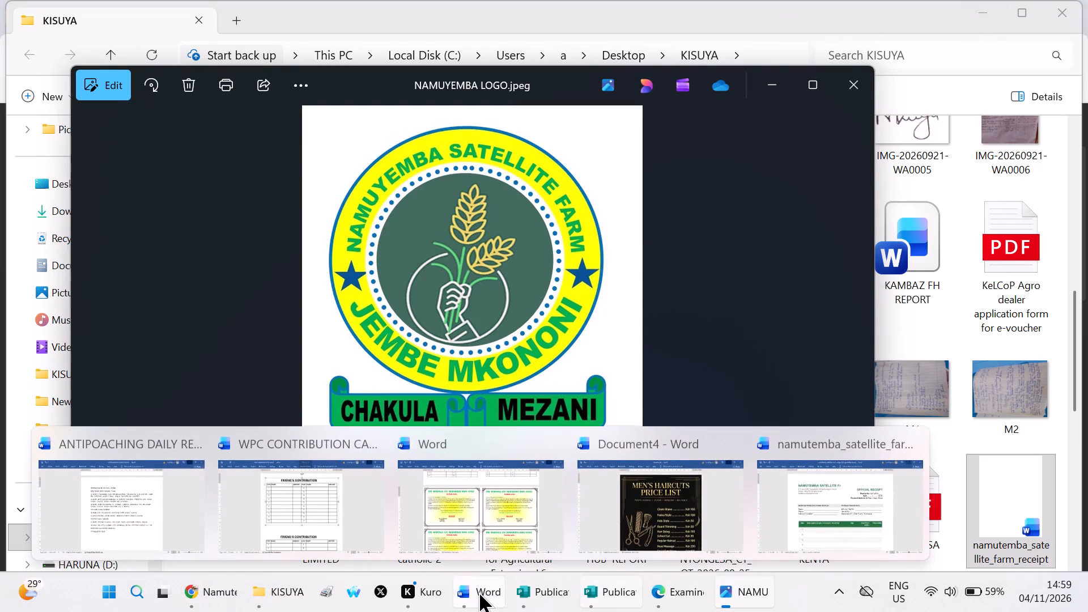
click(656, 500)
click(1073, 13)
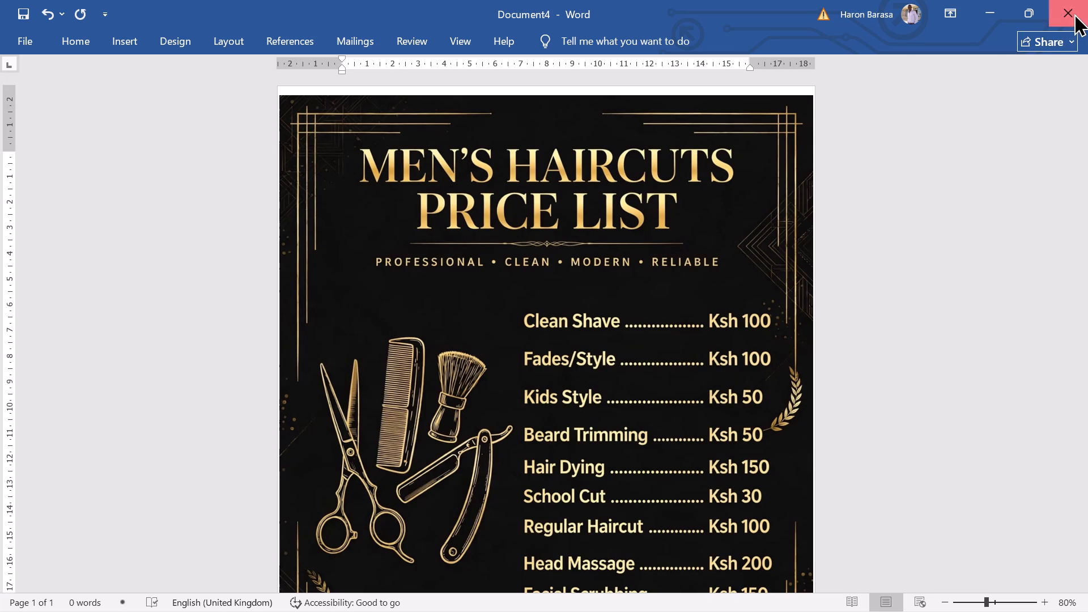
click(590, 403)
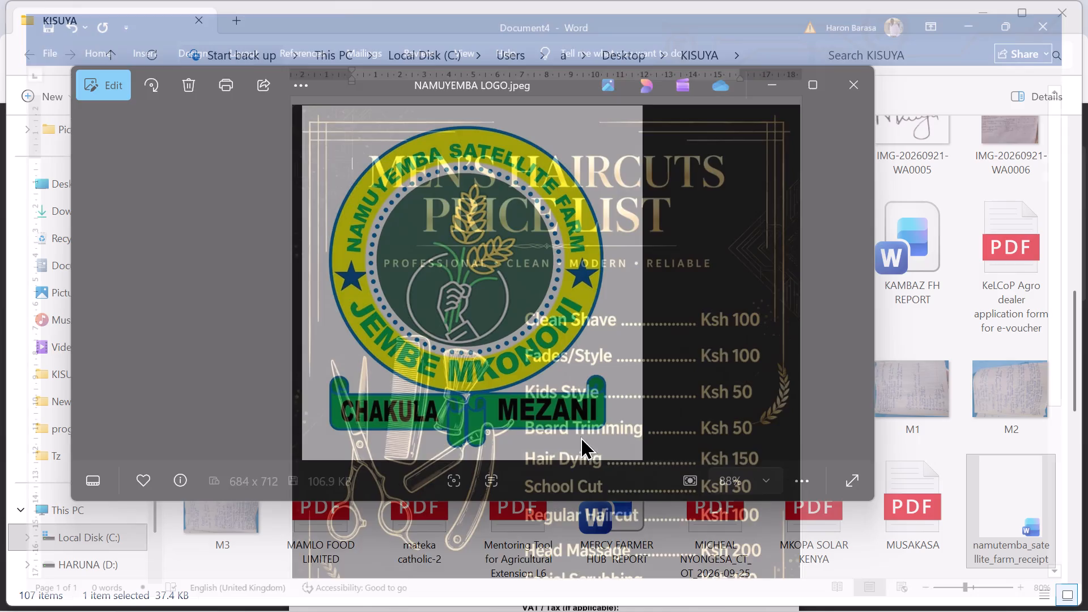
Switch back to the farm receipt and insert the motto line "Jembe Mkononi, Chakula Mezani" above the P.O. Box address.
click(747, 505)
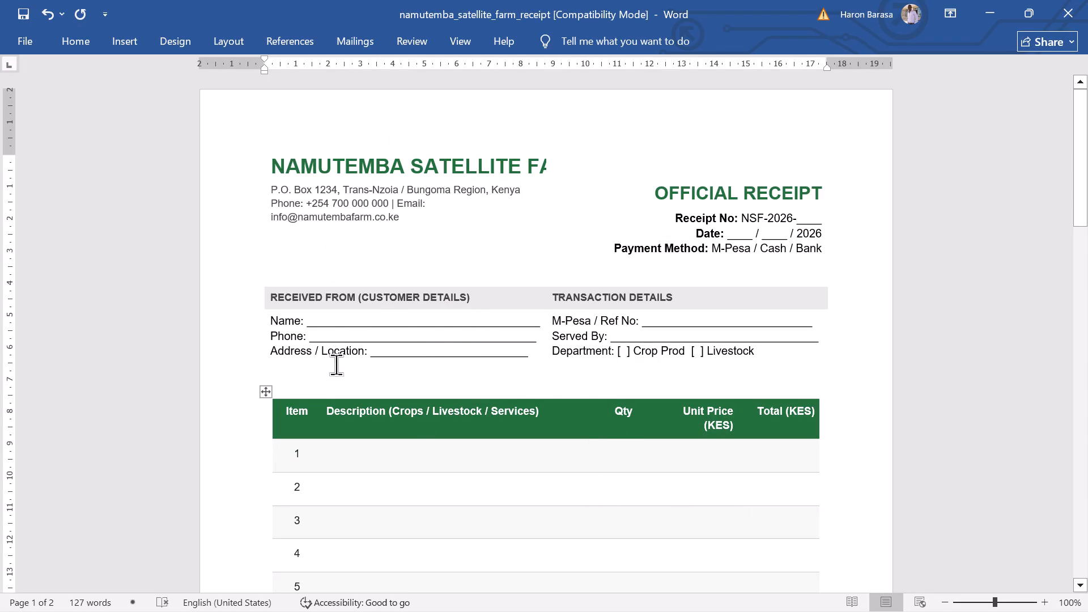
click(274, 187)
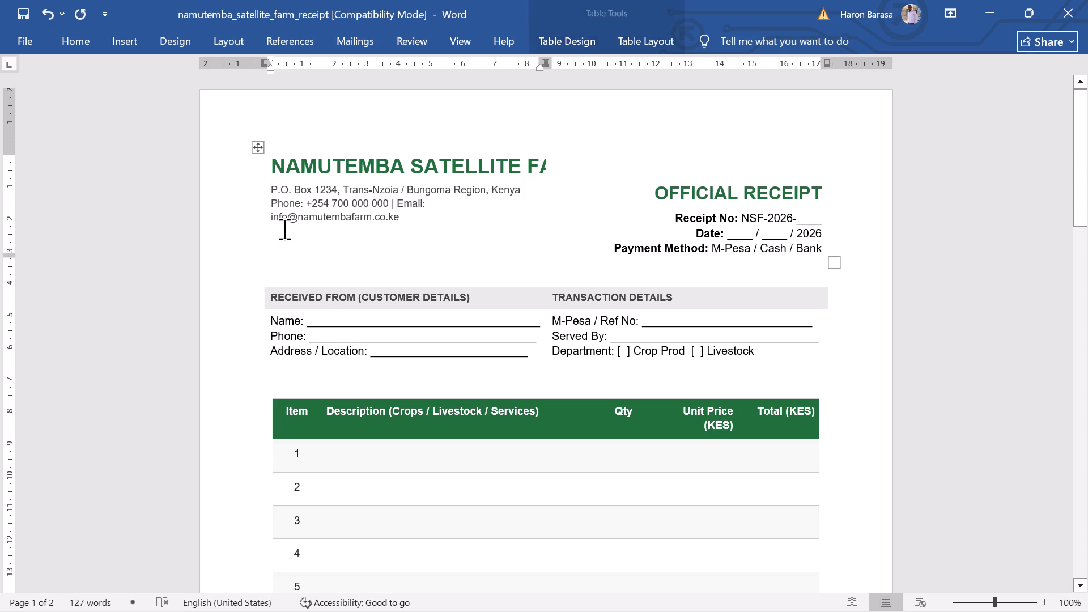
key(Return)
key(Up)
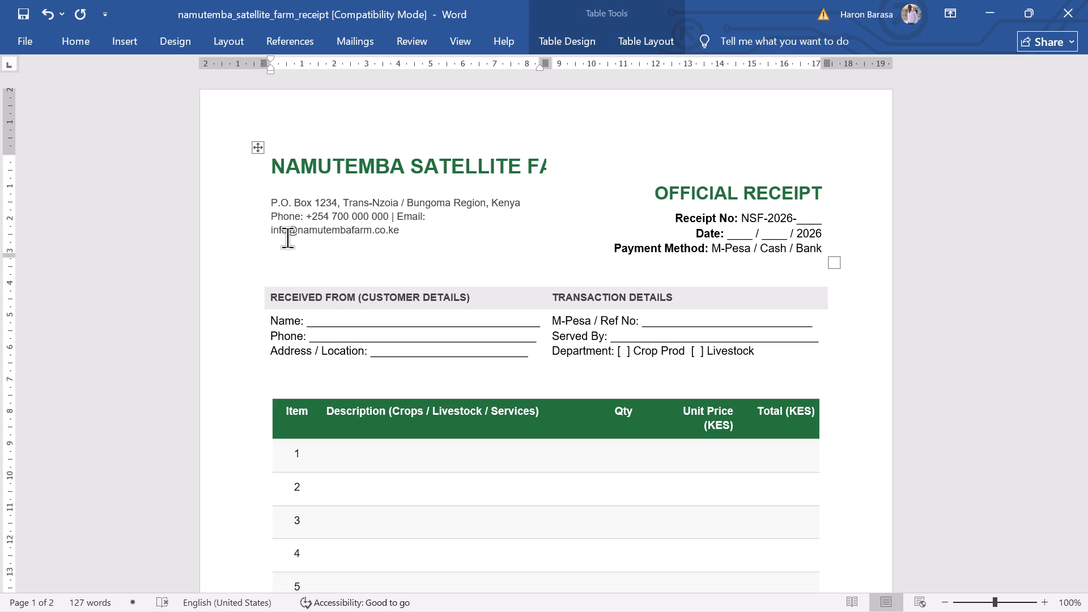
text(embe)
key(space)
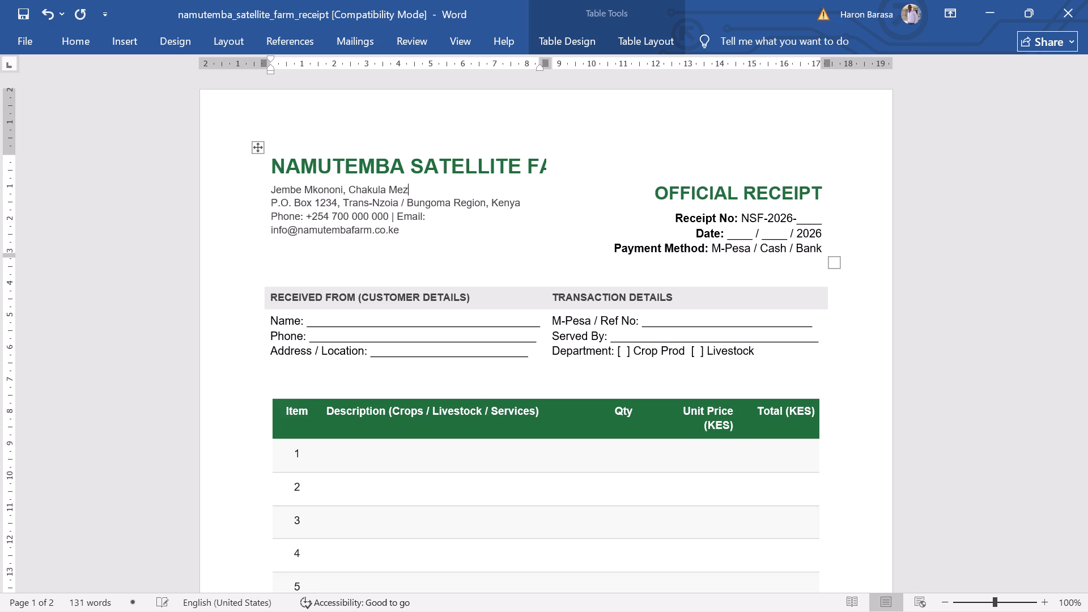
text(ani)
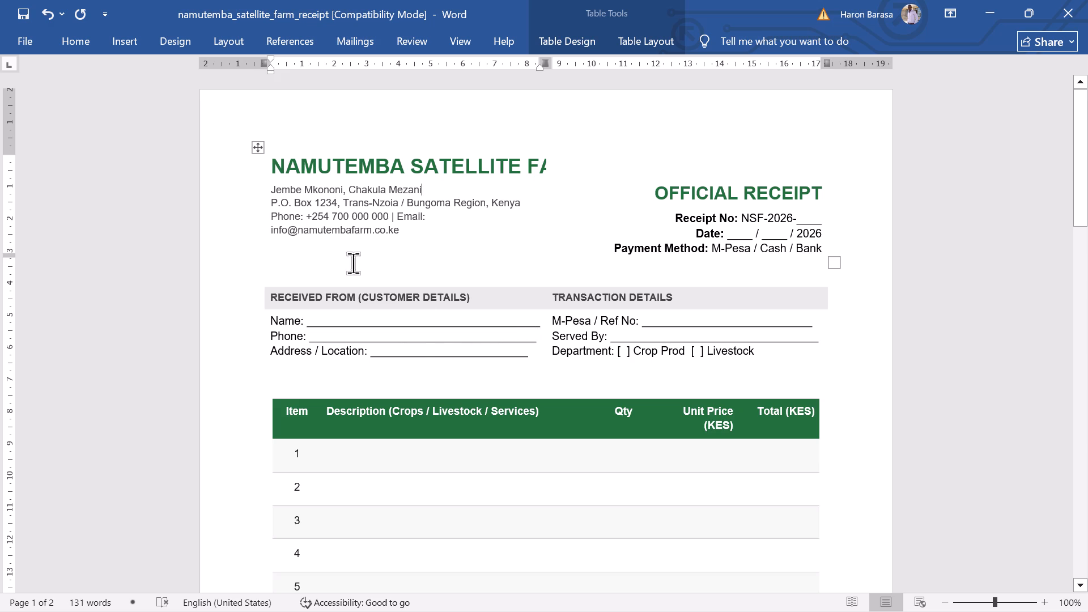
Apply the bordered grid table style to the whole header table holding the farm name and receipt details.
click(277, 190)
click(262, 148)
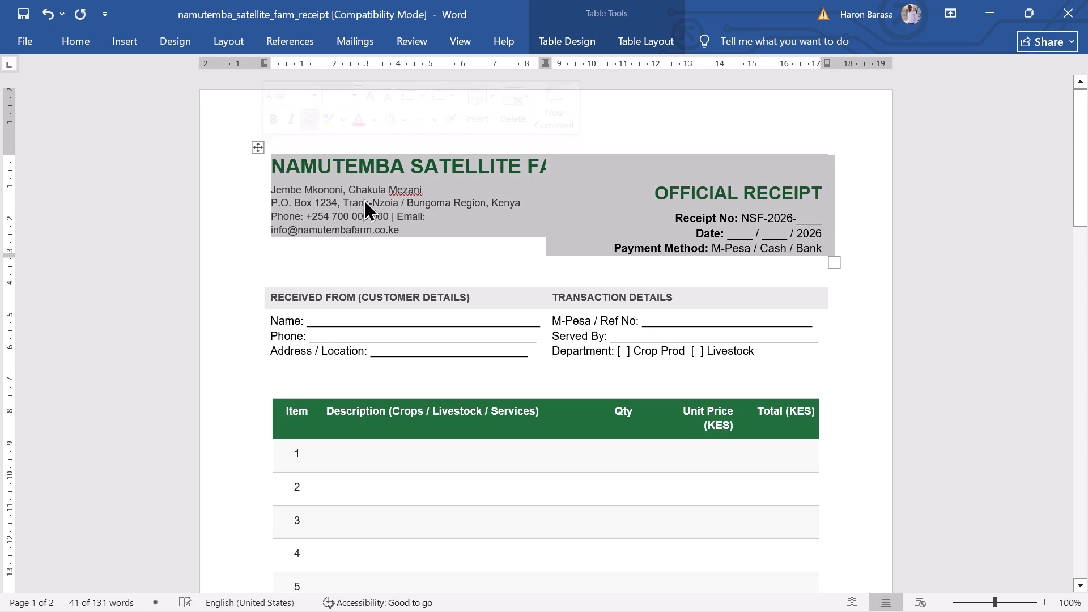
click(555, 175)
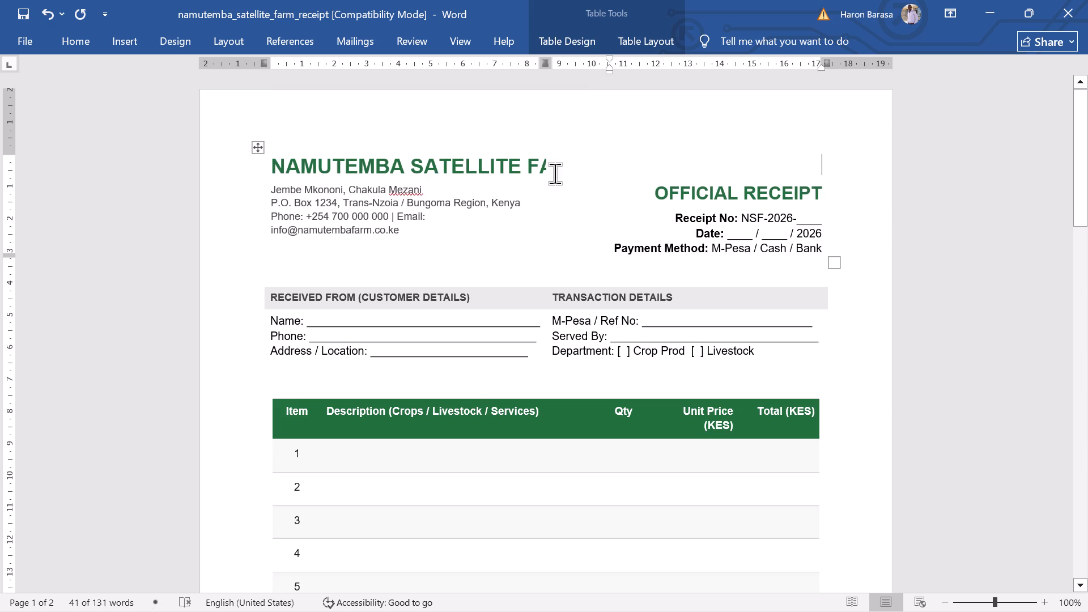
click(252, 148)
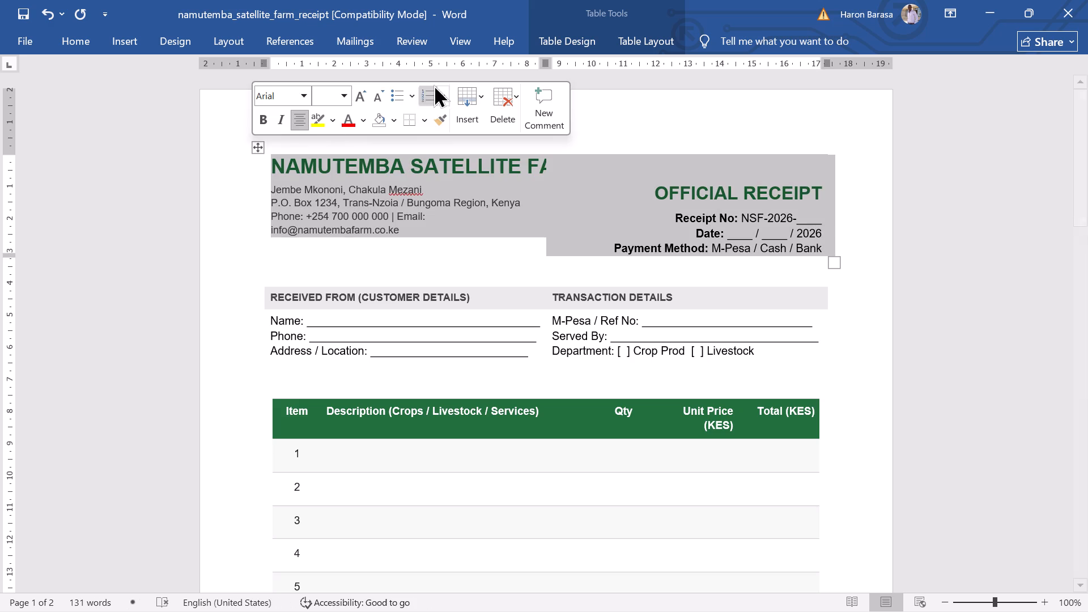
click(92, 46)
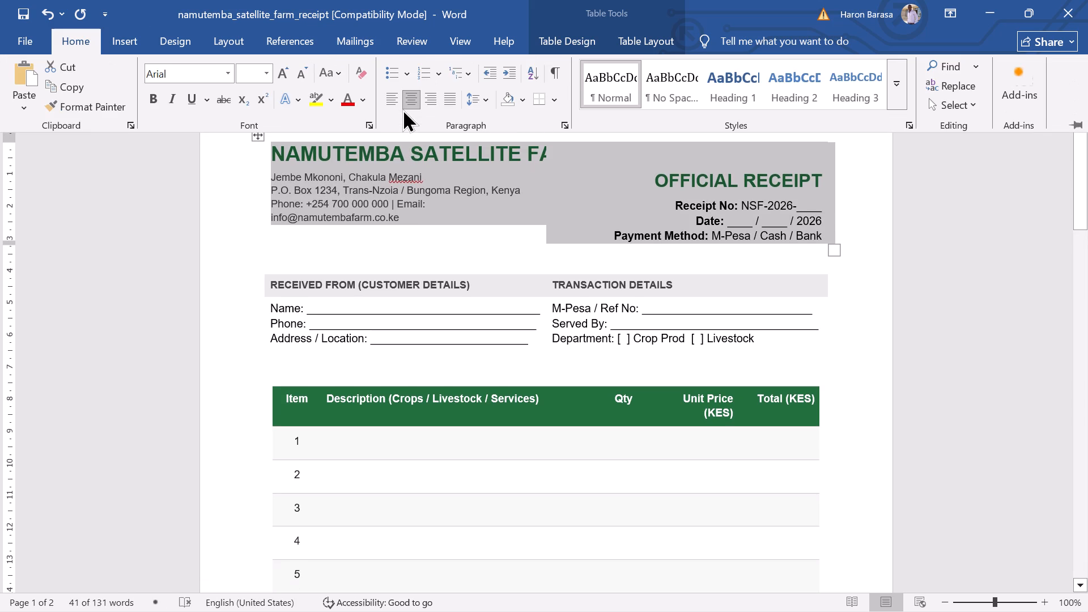
click(562, 42)
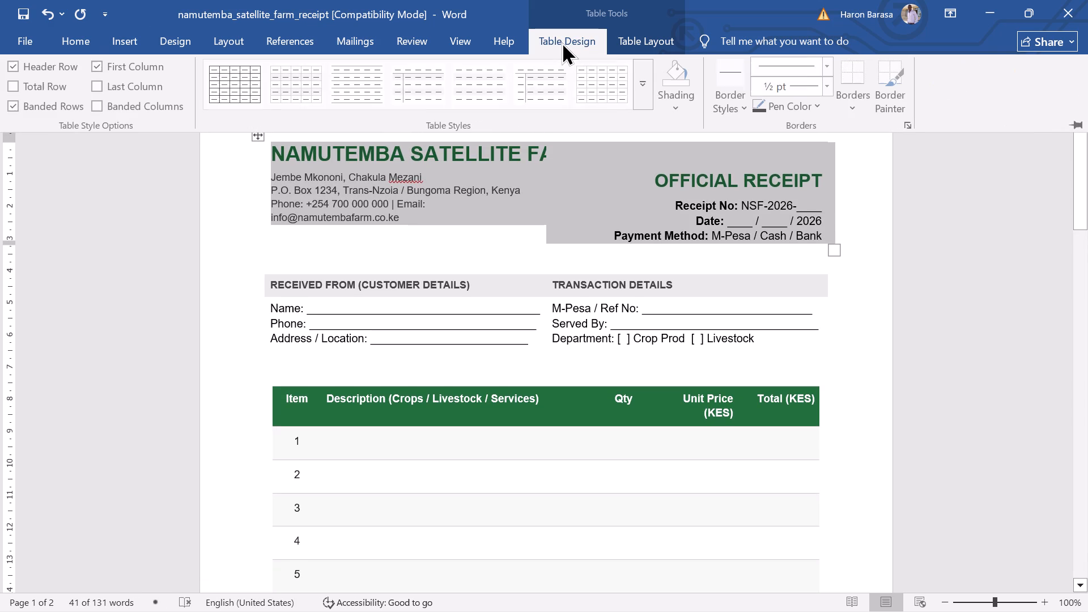
click(250, 74)
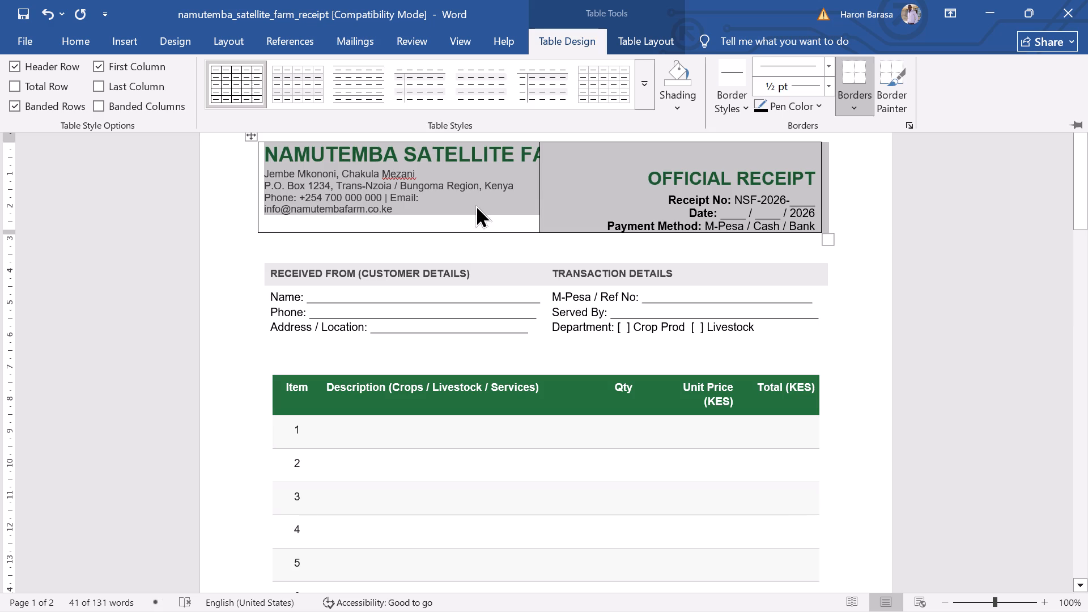
click(477, 201)
Widen the farm-name column of the header table until "NAMUTEMBA SATELLITE FARM" fits in full on one line.
click(530, 183)
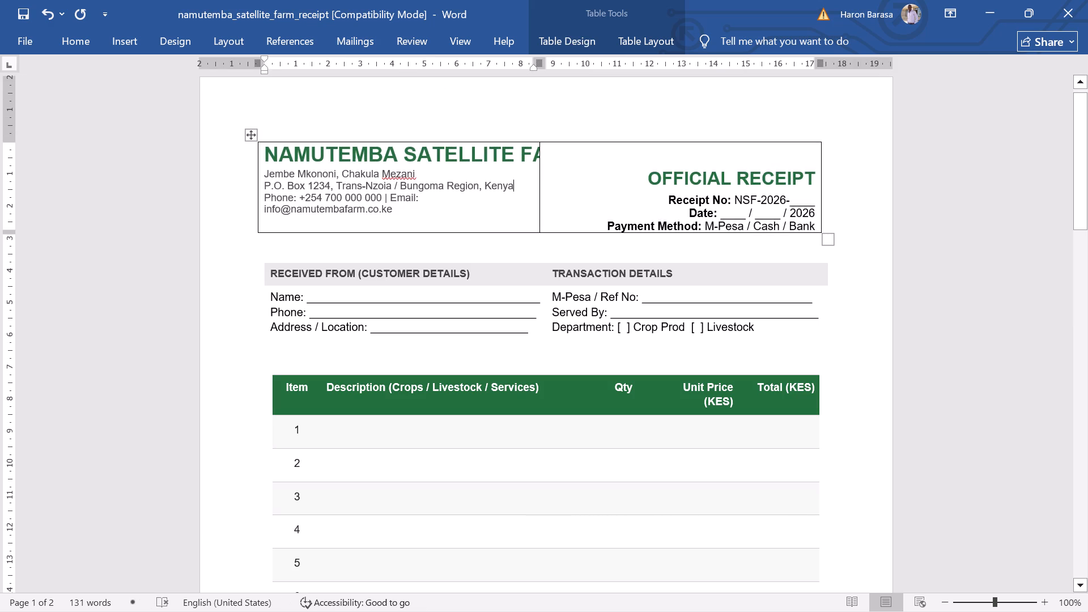
drag(539, 170, 572, 170)
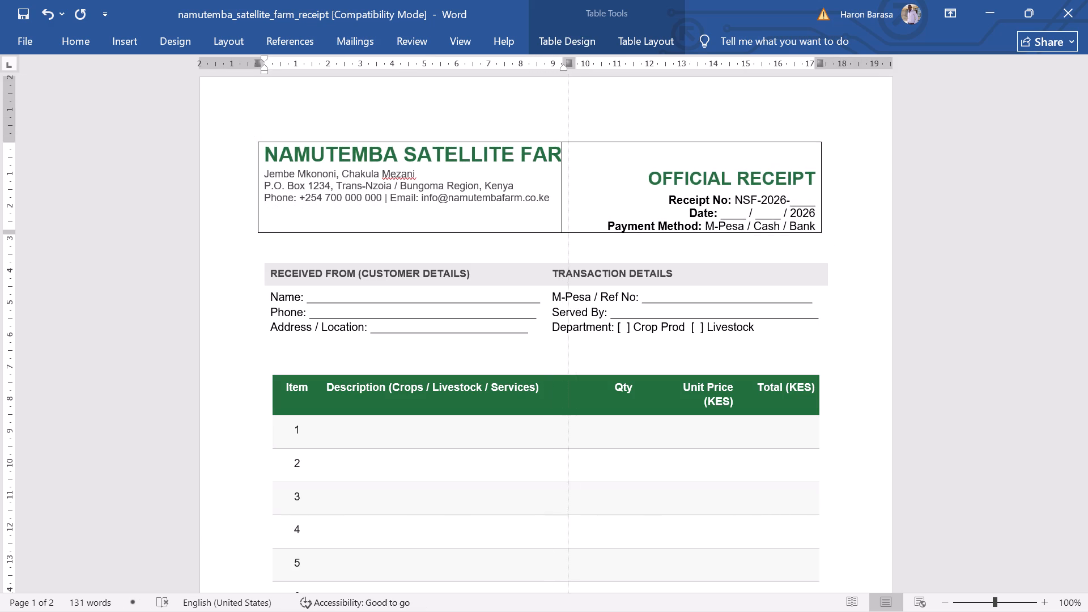
drag(572, 170, 589, 173)
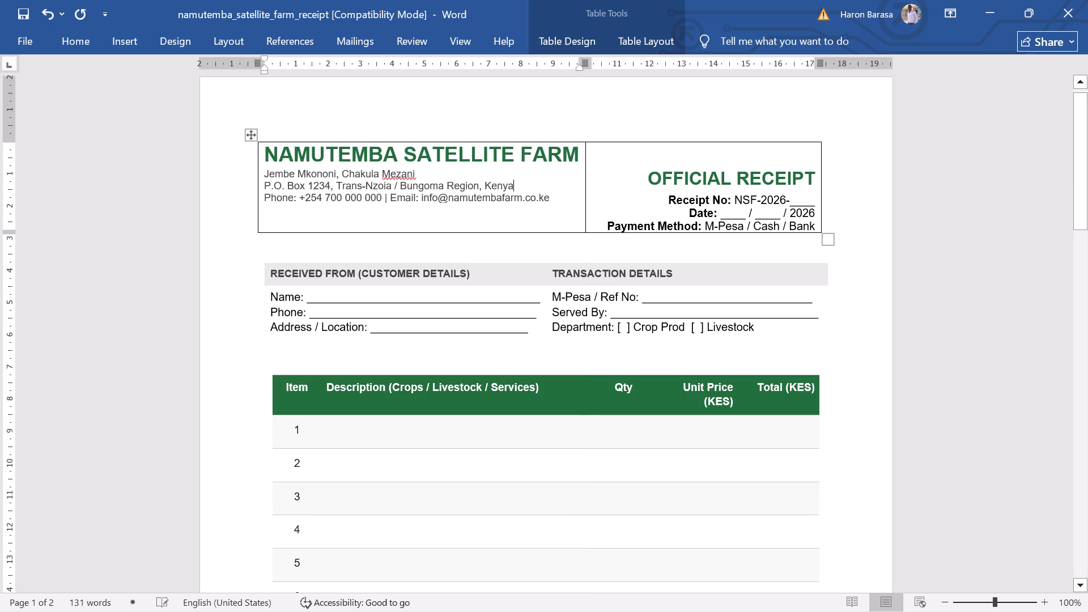
Change the document's paper size from Letter to the preset about 21 cm wide.
click(234, 54)
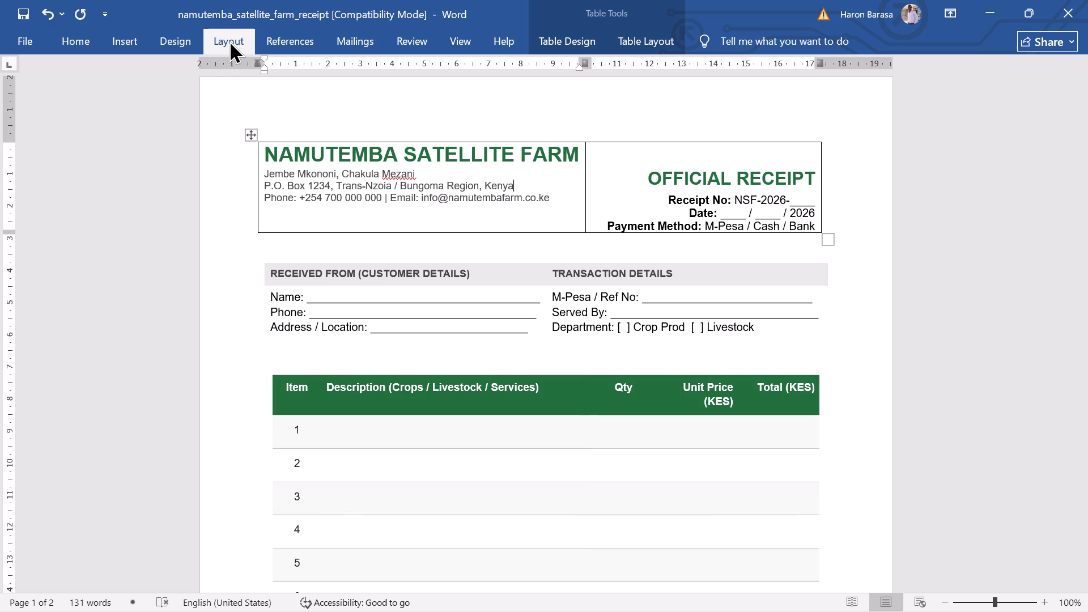
click(124, 85)
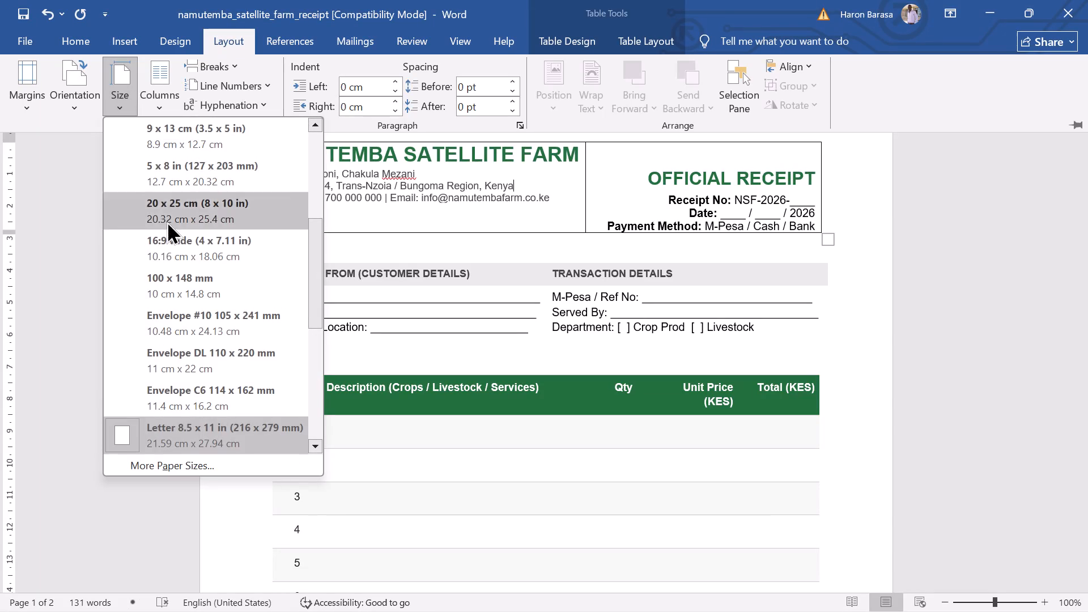
scroll(187, 254, up, 10)
click(188, 138)
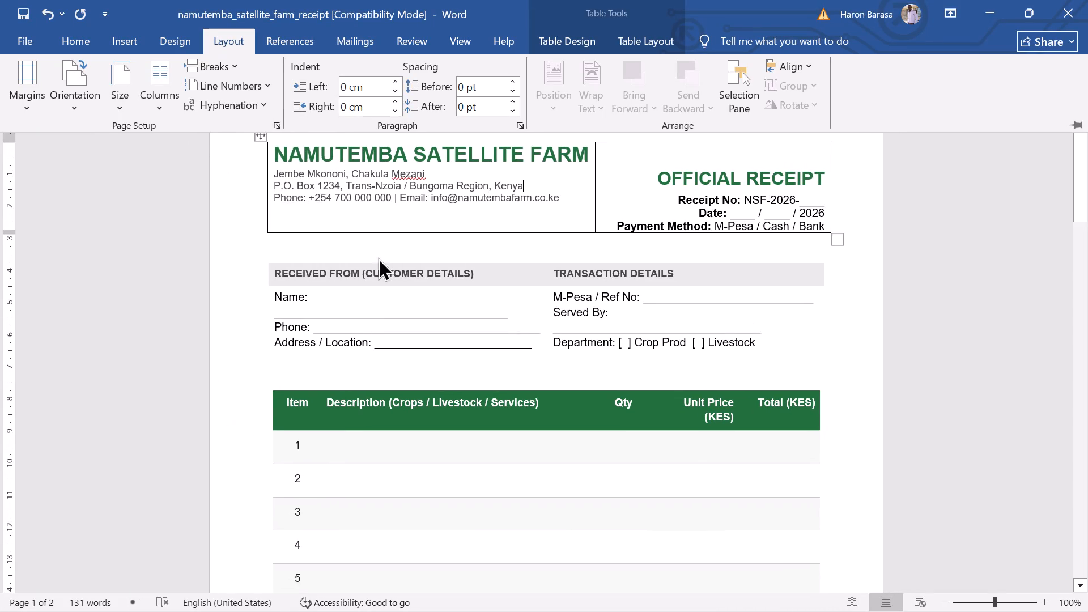
scroll(384, 262, up, 9)
click(398, 267)
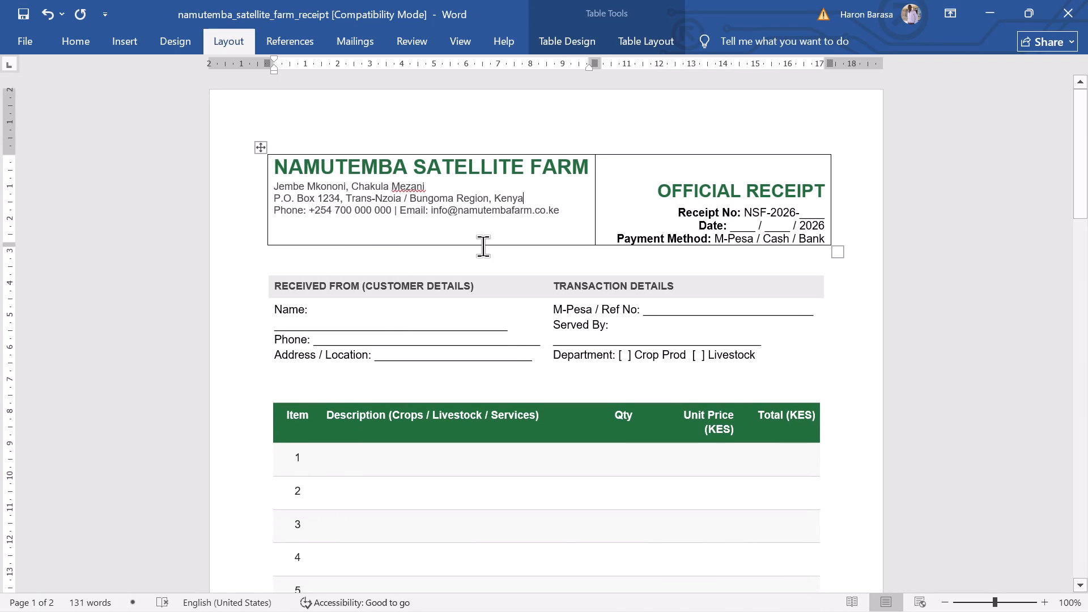
click(488, 285)
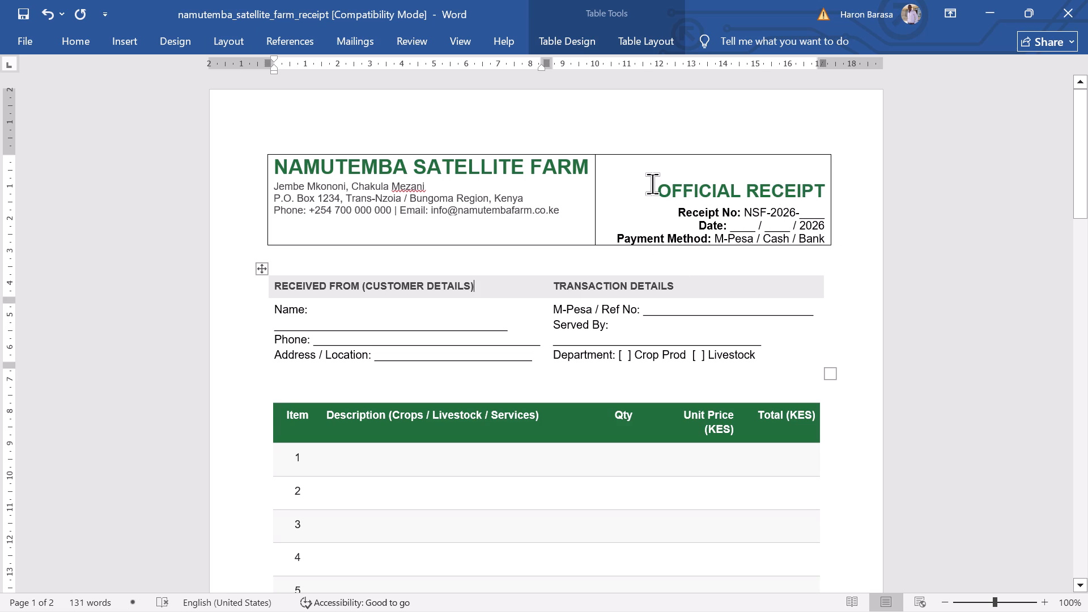
Delete the "OFFICIAL RECEIPT" heading from the header table.
drag(651, 182, 816, 188)
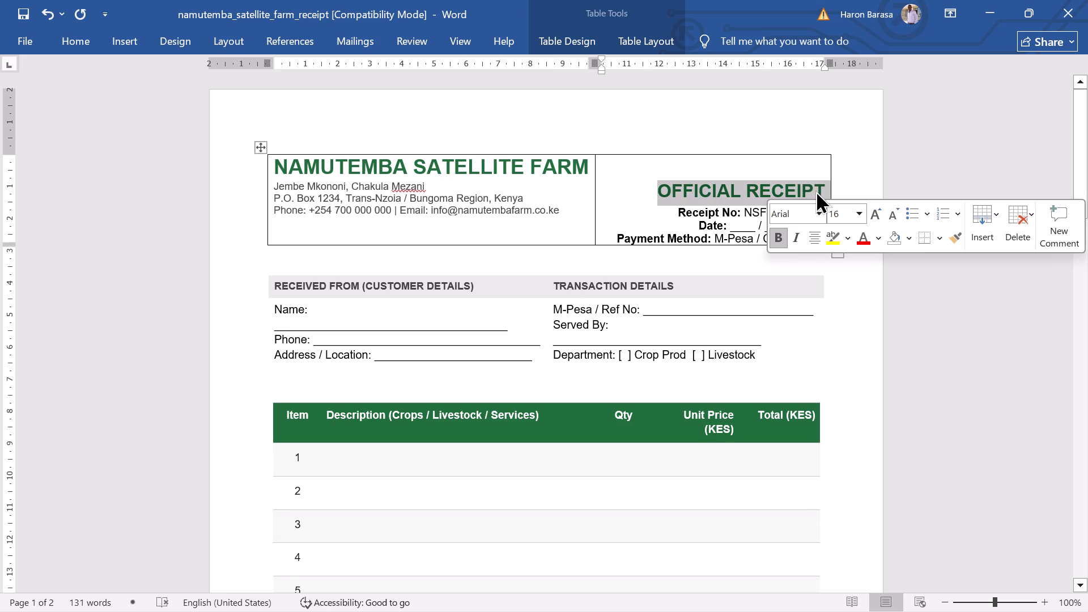
key(Delete)
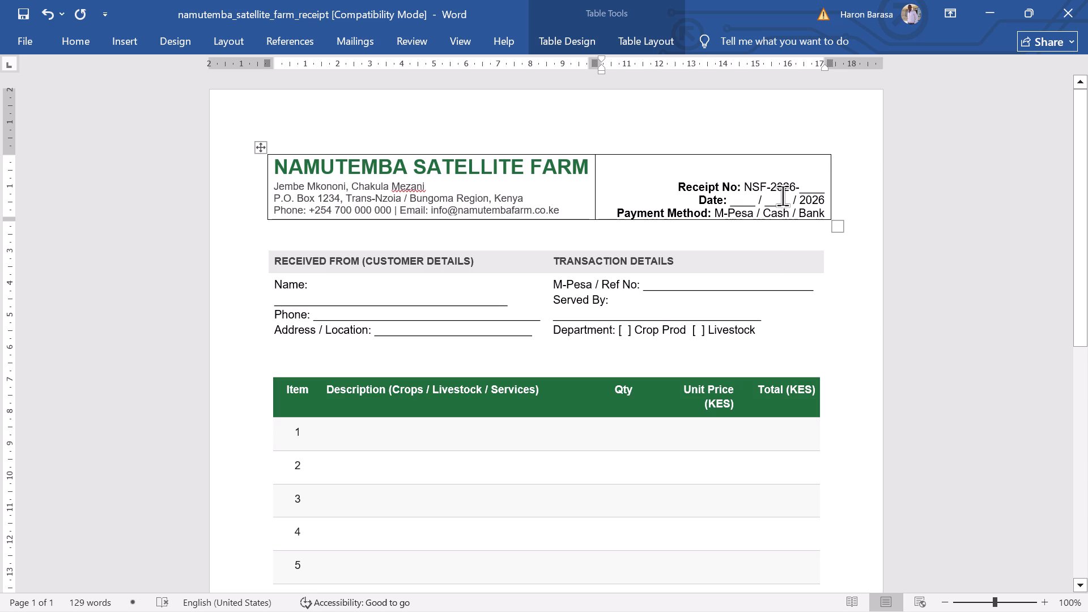
Replace the "NSF-2026-" prefix after "Receipt No:" with a blank line of ten underscores.
drag(745, 185, 776, 184)
drag(776, 184, 807, 184)
key(Delete)
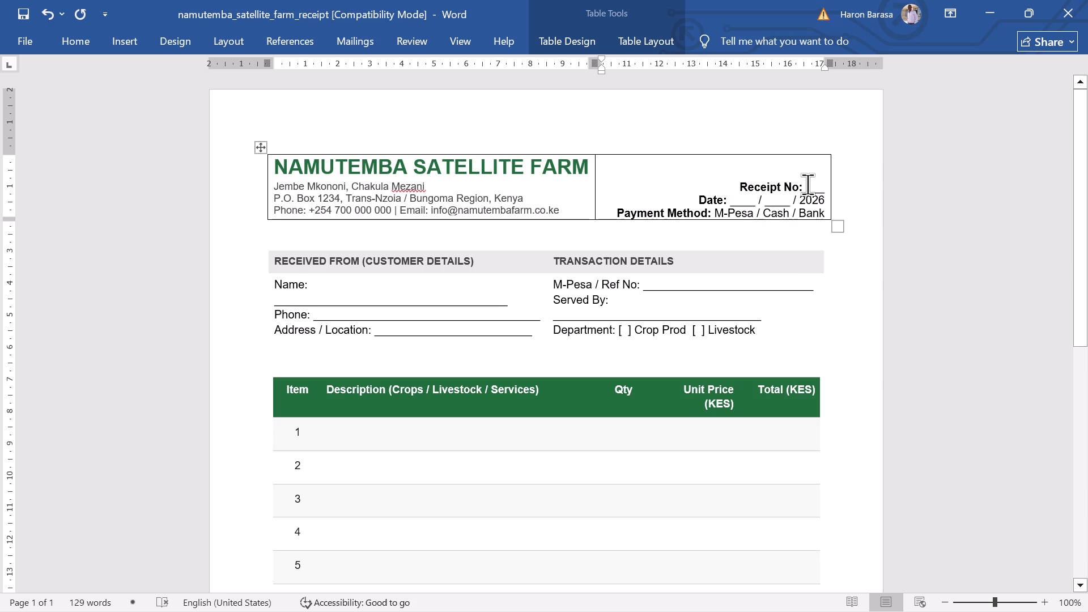
key(shift+underscore)
key(shift+underscore)
key(shift+underscore)
key(shift+underscore)
key(shift+underscore)
key(shift+underscore)
key(shift+underscore)
key(shift+underscore)
key(shift+underscore)
key(shift+underscore)
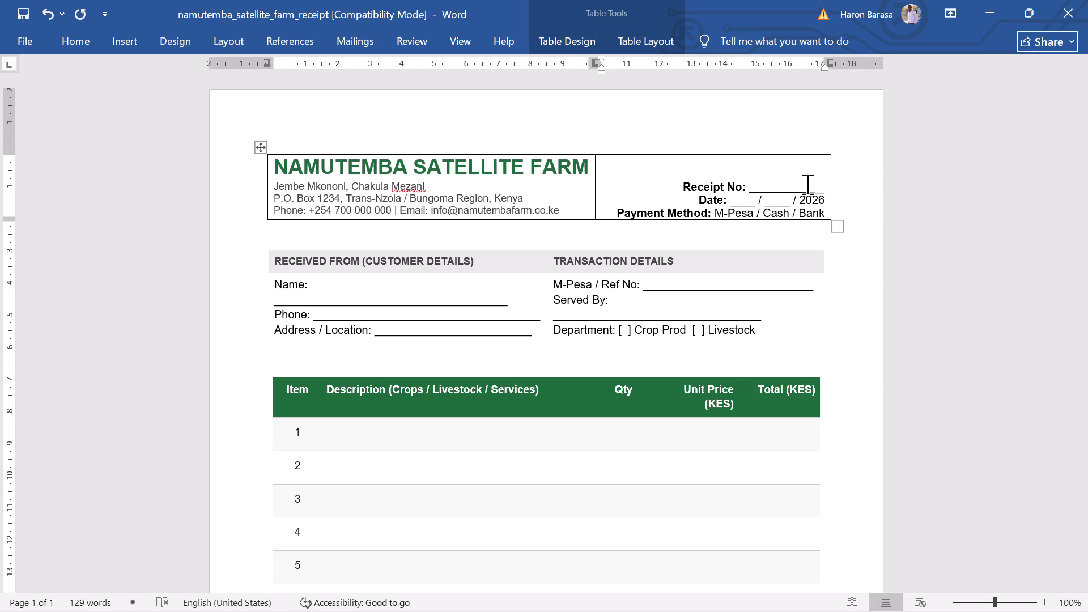
Remove the stray trailing underscores from the Receipt No. line, keep Date on its own line, and extend the blank by six underscores.
click(744, 220)
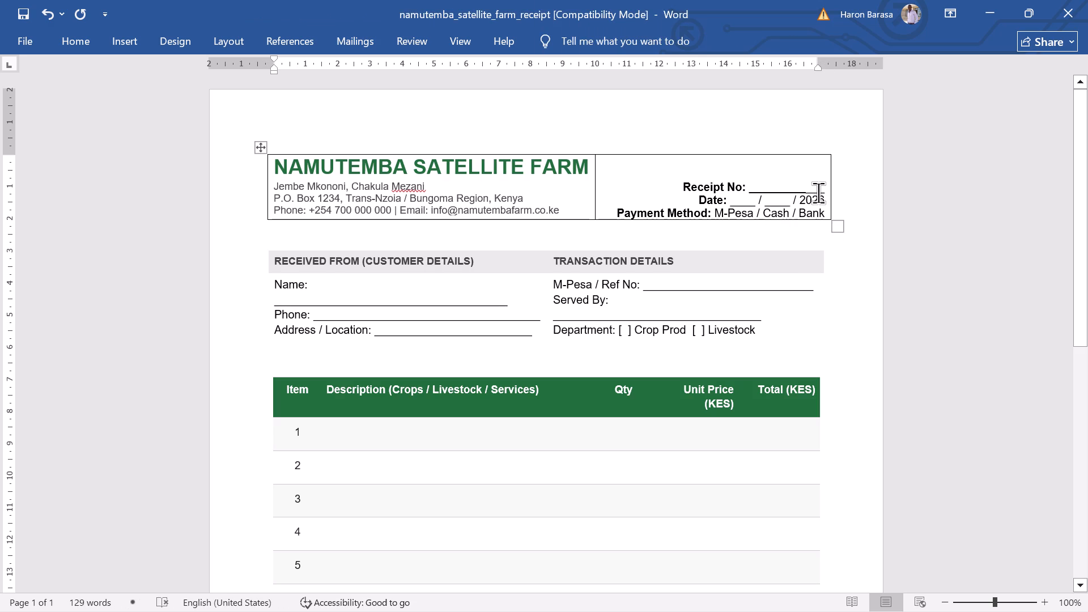
click(818, 192)
key(BackSpace)
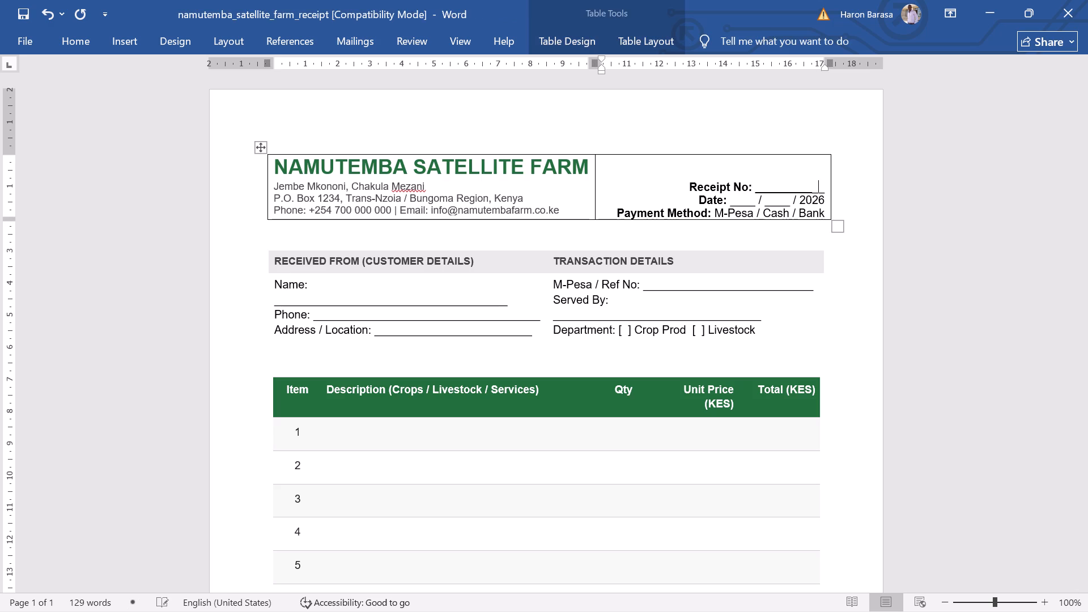
key(Delete)
key(Delete)
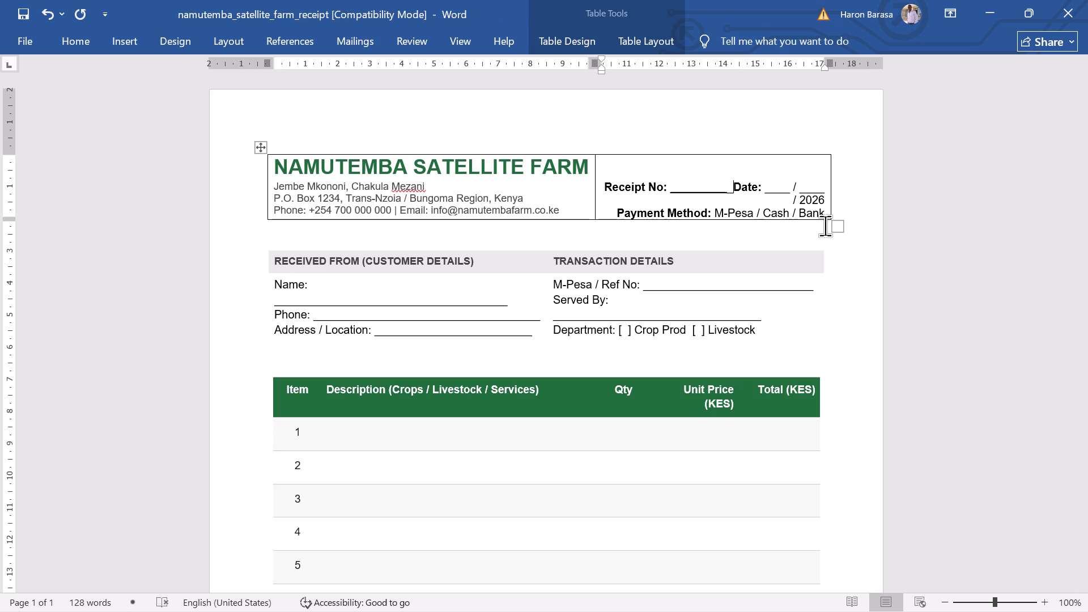
key(ctrl+z)
key(BackSpace)
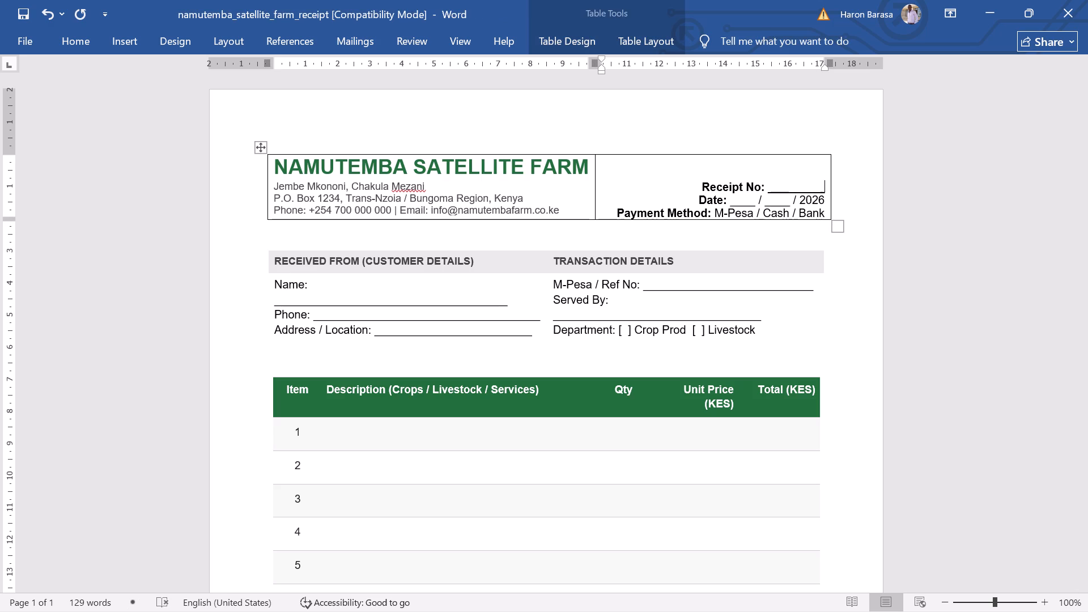
text(____)
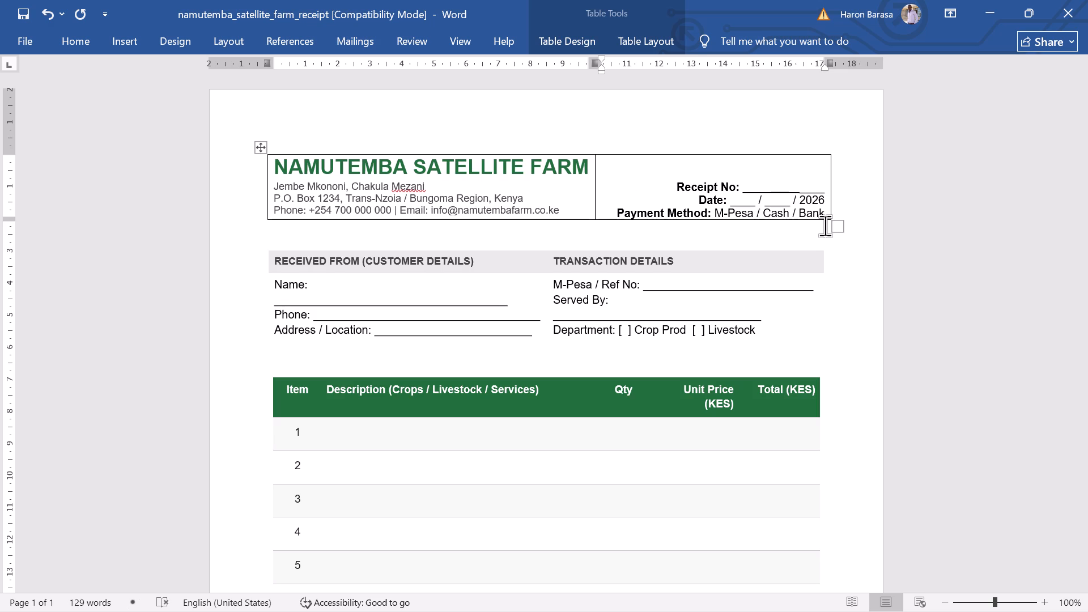
key(BackSpace)
key(BackSpace)
key(BackSpace)
key(BackSpace)
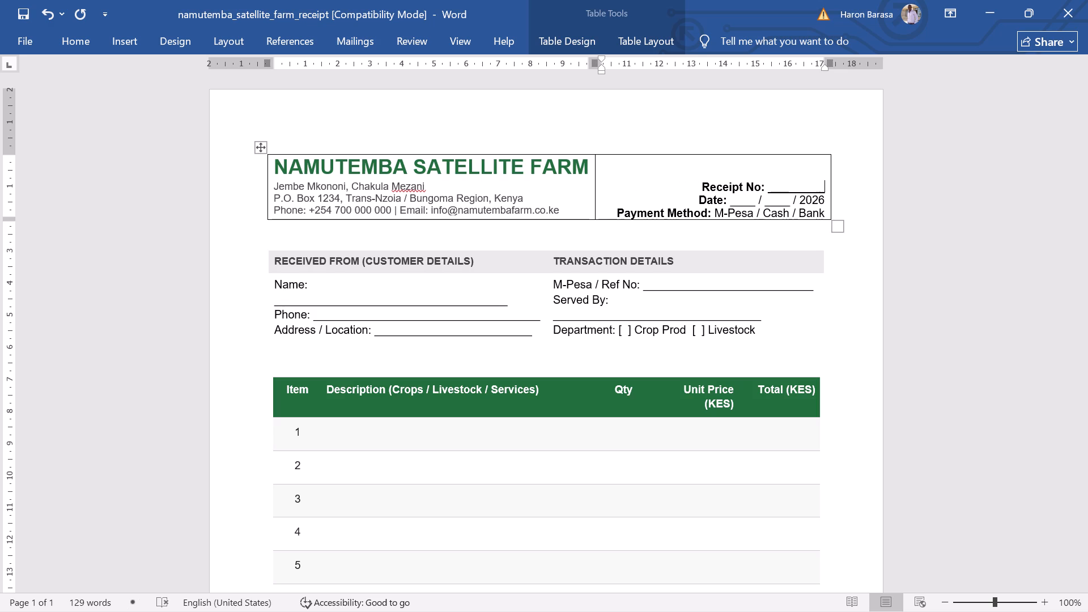
key(Left)
text(_____)
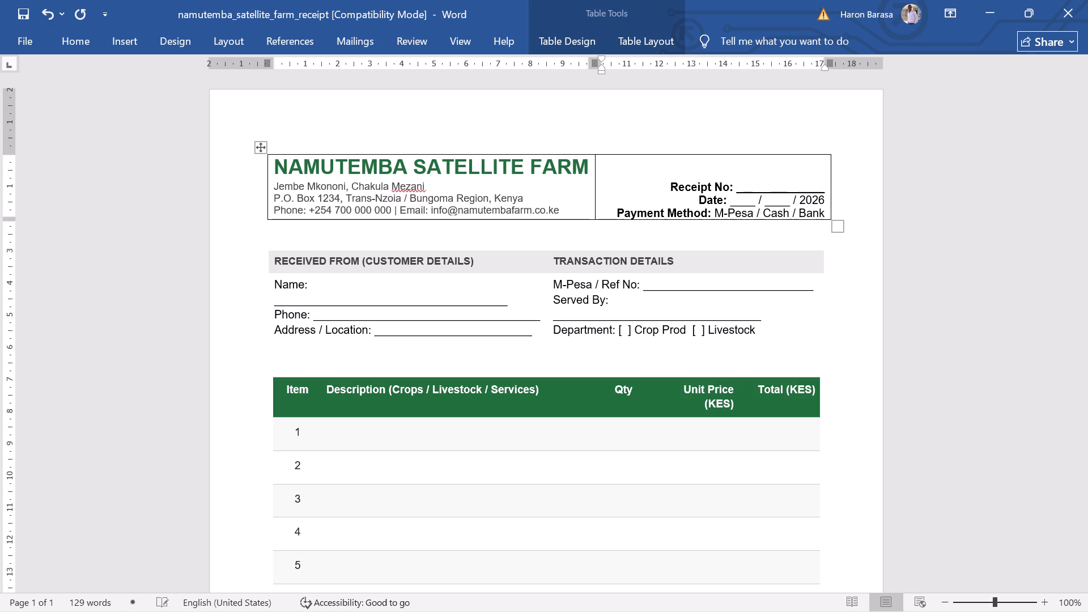
key(shift+underscore)
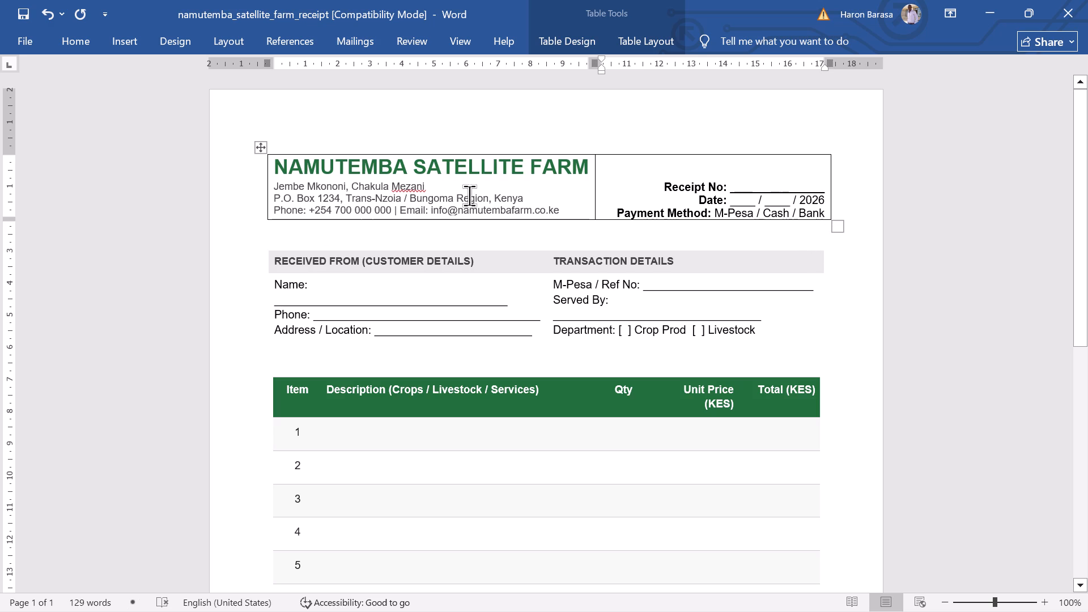
Increase the font of the motto, P.O. Box and phone/email lines under the farm name by one size.
click(544, 204)
drag(575, 208, 272, 185)
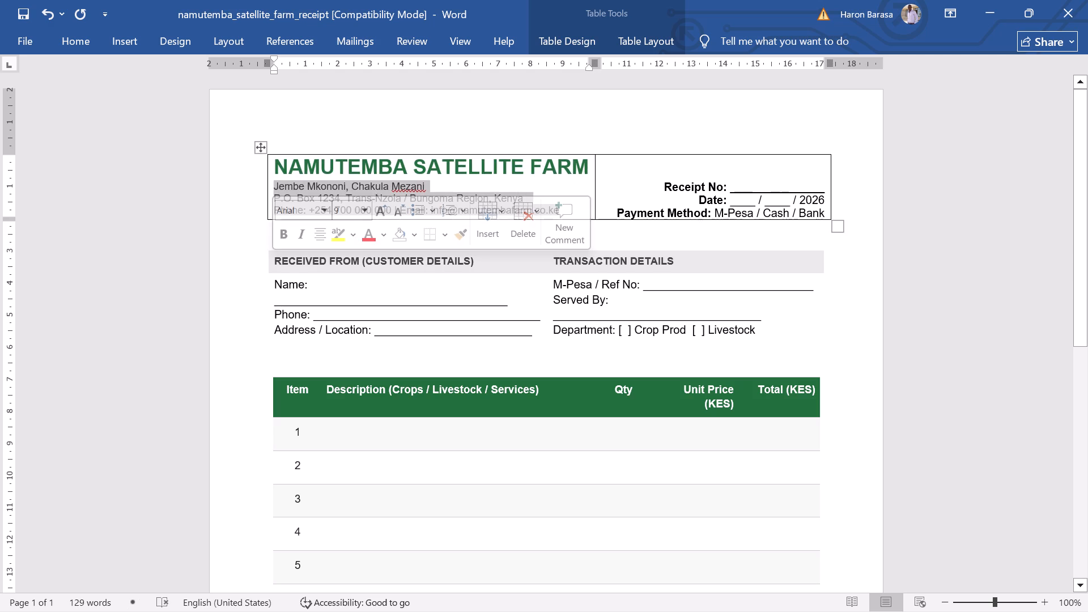
click(79, 40)
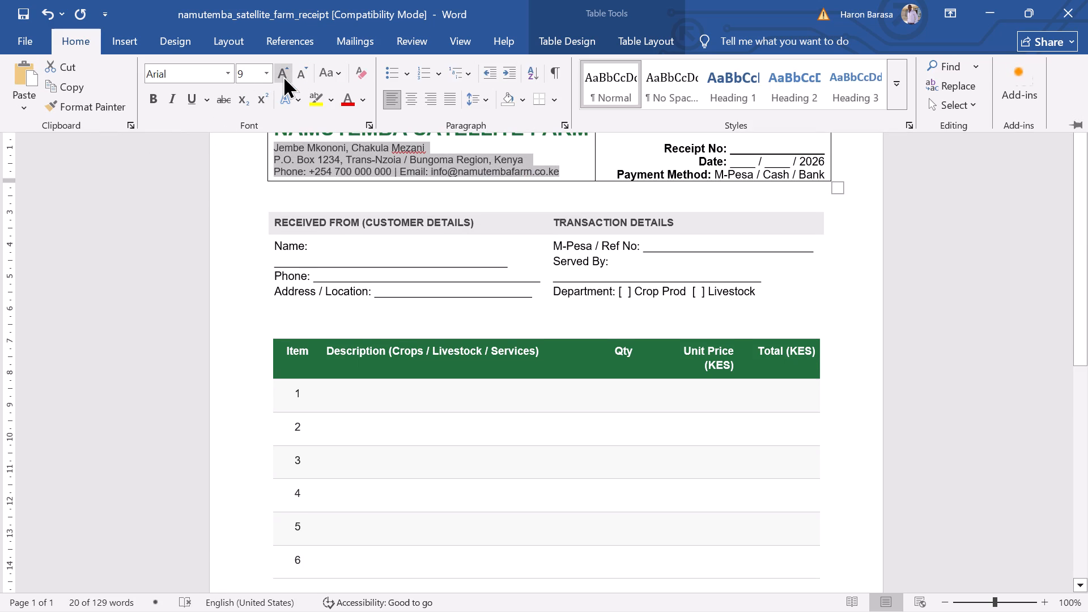
click(283, 75)
click(452, 177)
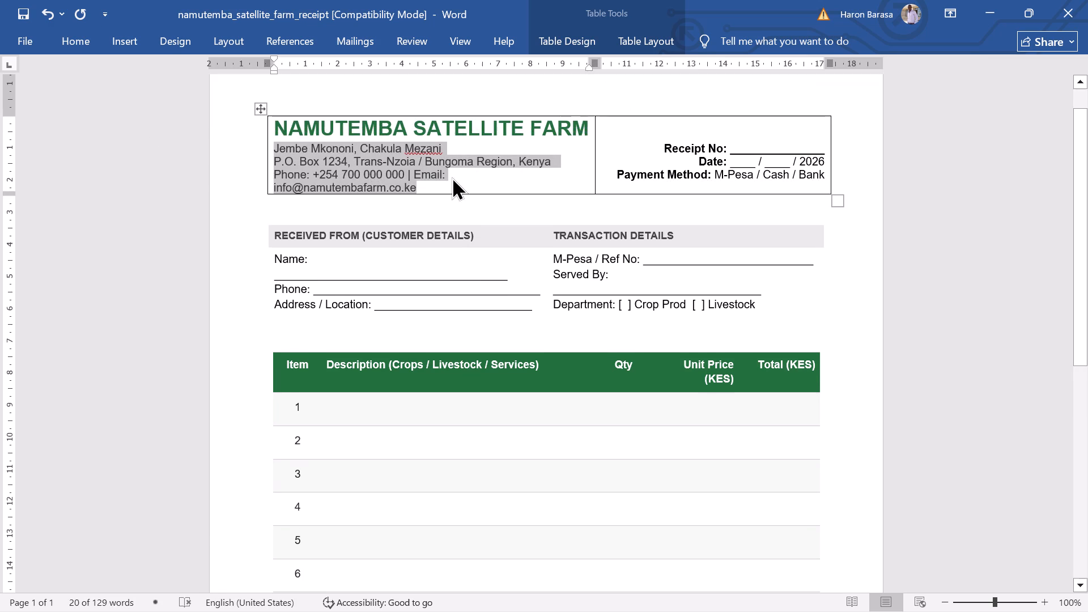
click(428, 184)
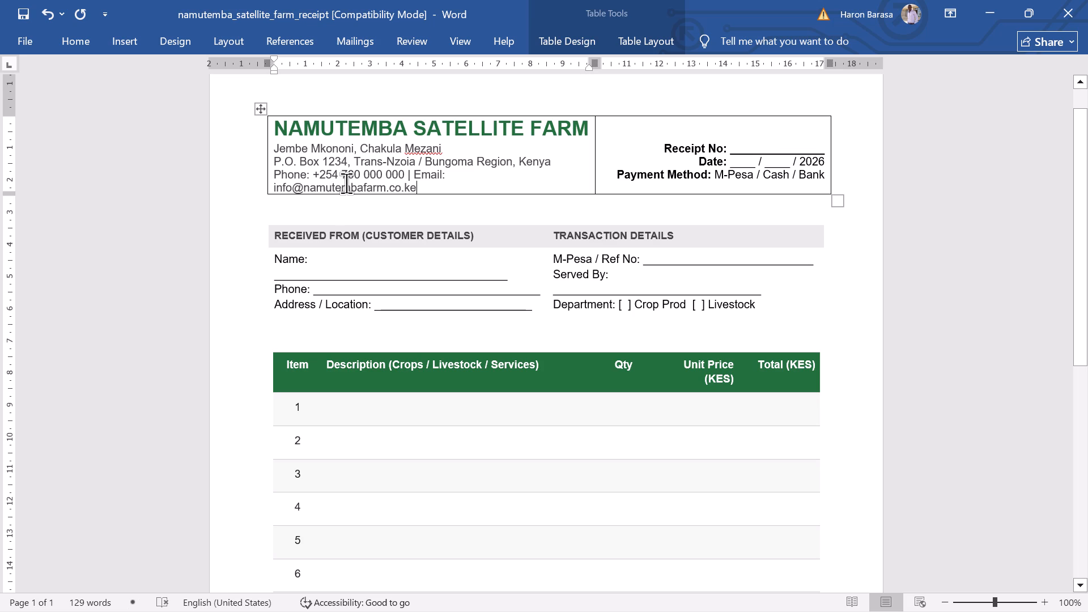
Delete the sample number 1234 after "P.O. Box" in the header.
click(324, 160)
key(Delete)
key(Delete)
key(Delete)
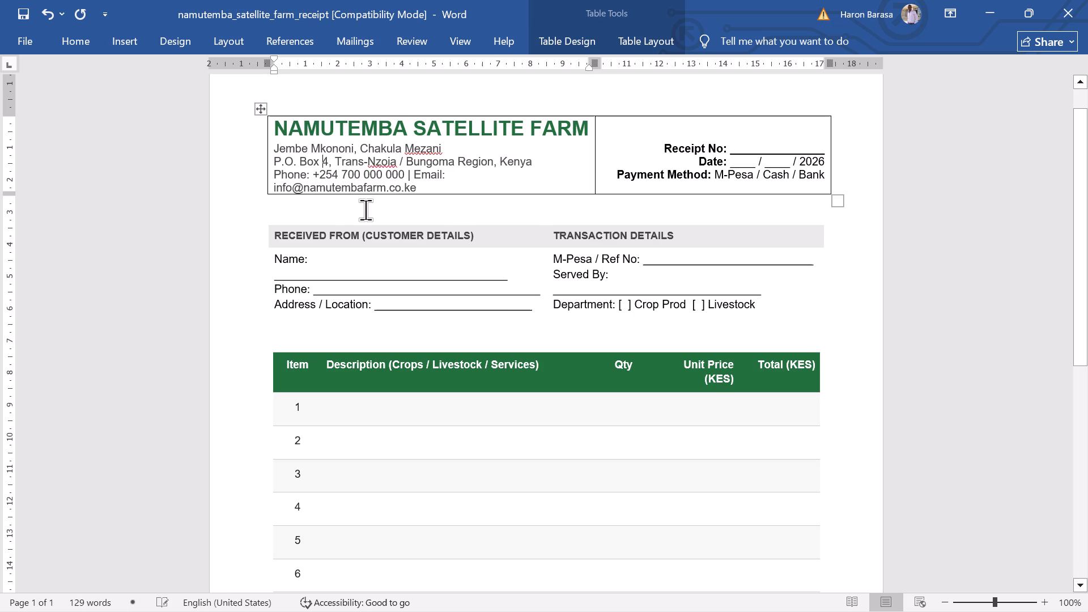
key(Delete)
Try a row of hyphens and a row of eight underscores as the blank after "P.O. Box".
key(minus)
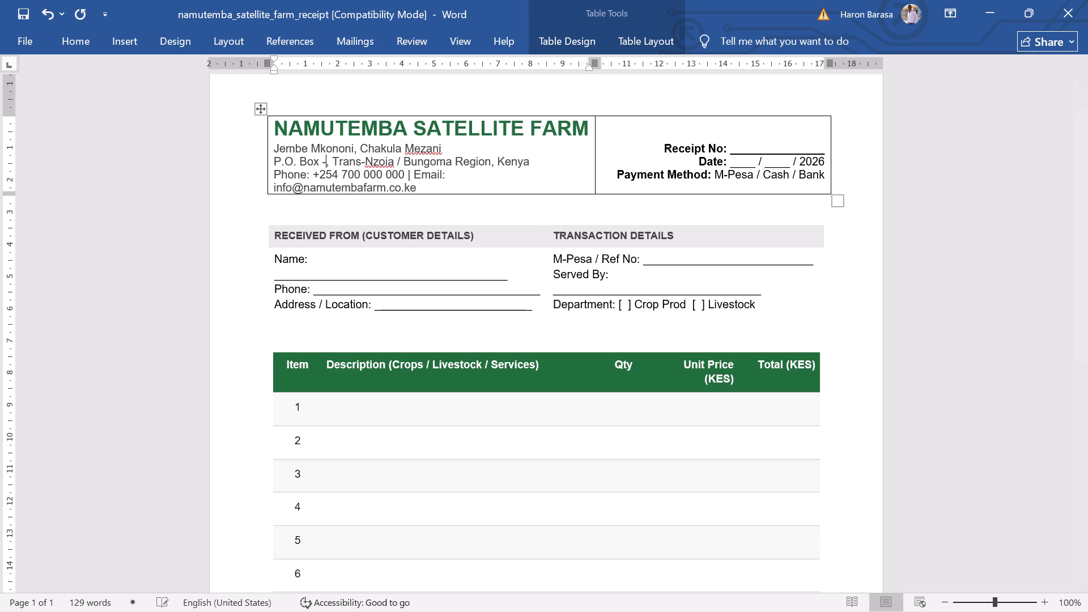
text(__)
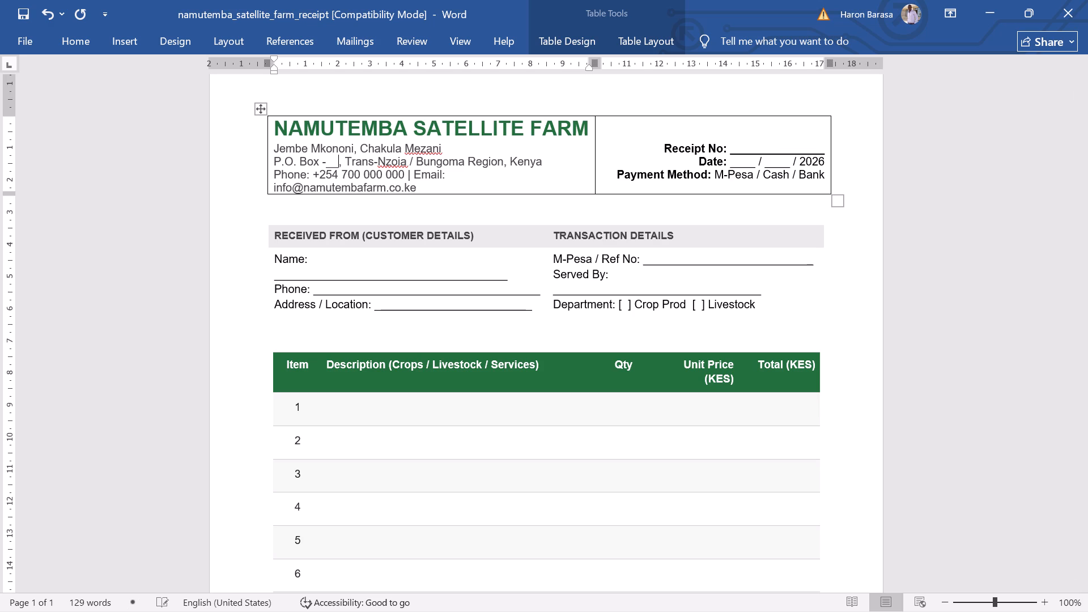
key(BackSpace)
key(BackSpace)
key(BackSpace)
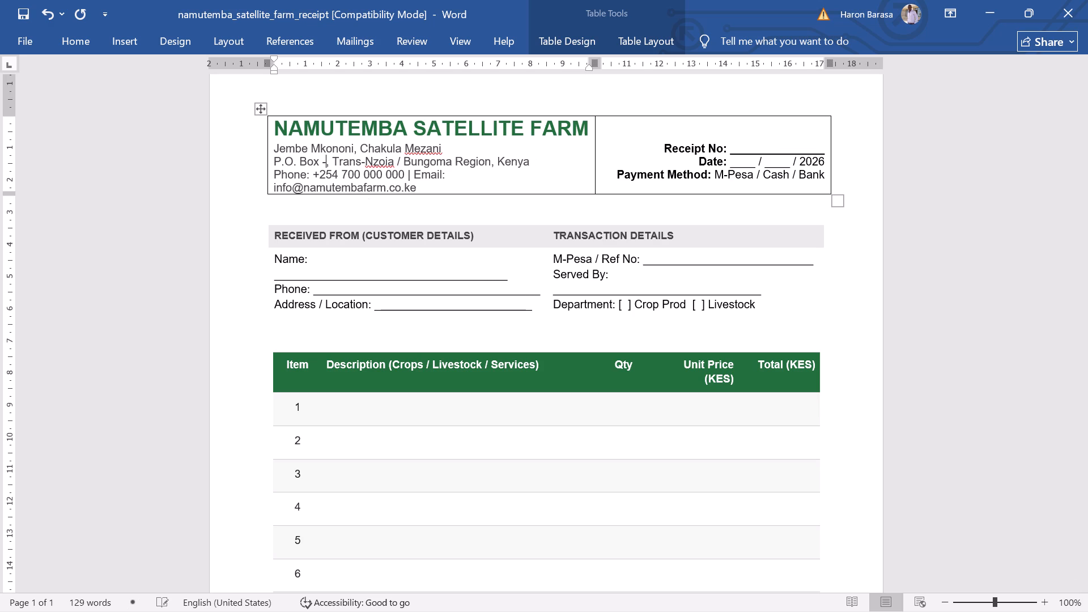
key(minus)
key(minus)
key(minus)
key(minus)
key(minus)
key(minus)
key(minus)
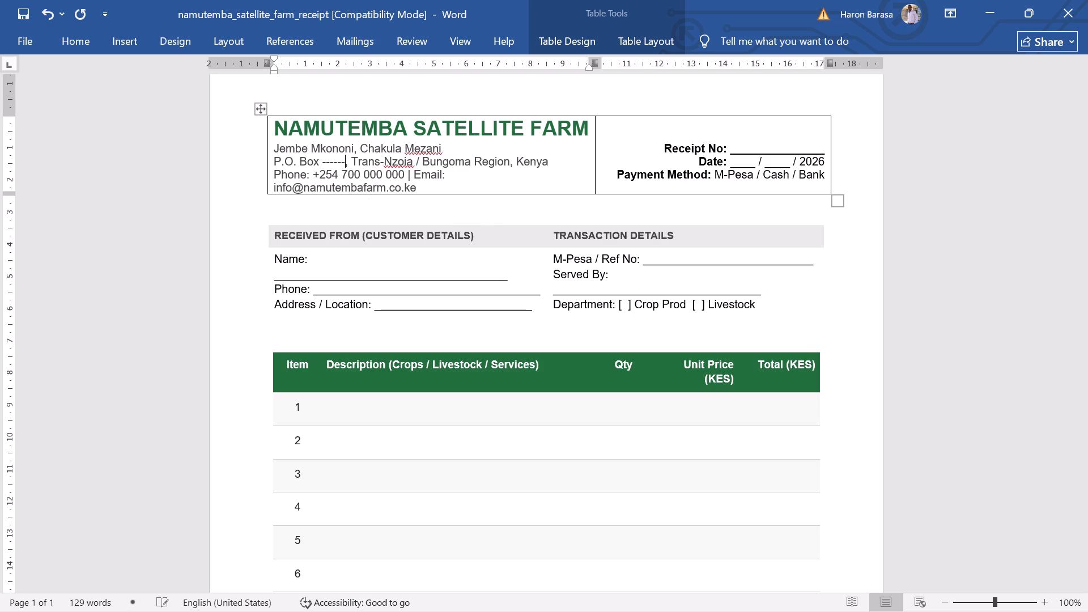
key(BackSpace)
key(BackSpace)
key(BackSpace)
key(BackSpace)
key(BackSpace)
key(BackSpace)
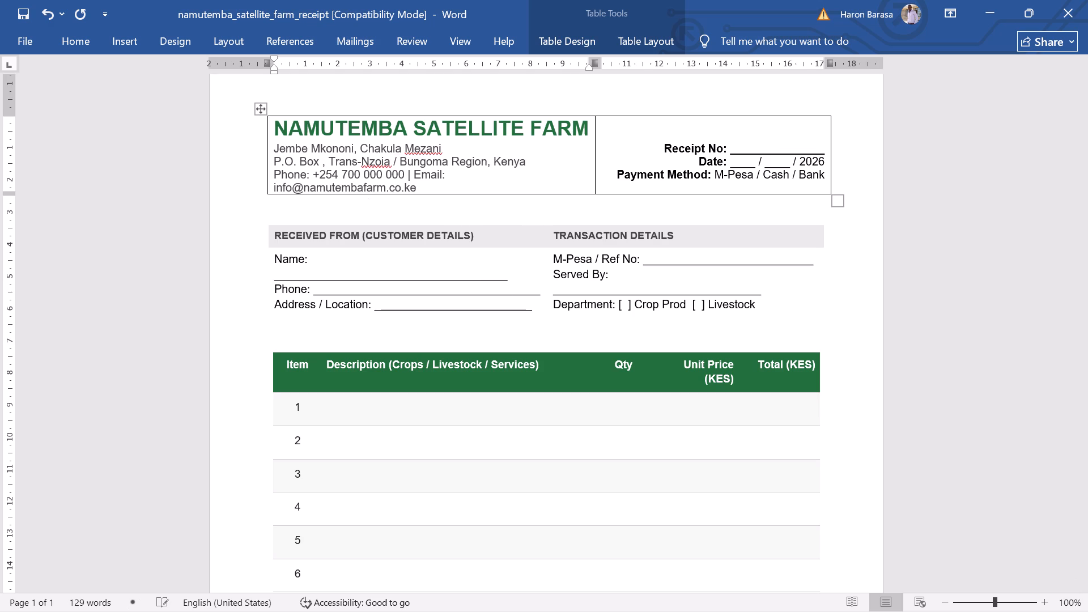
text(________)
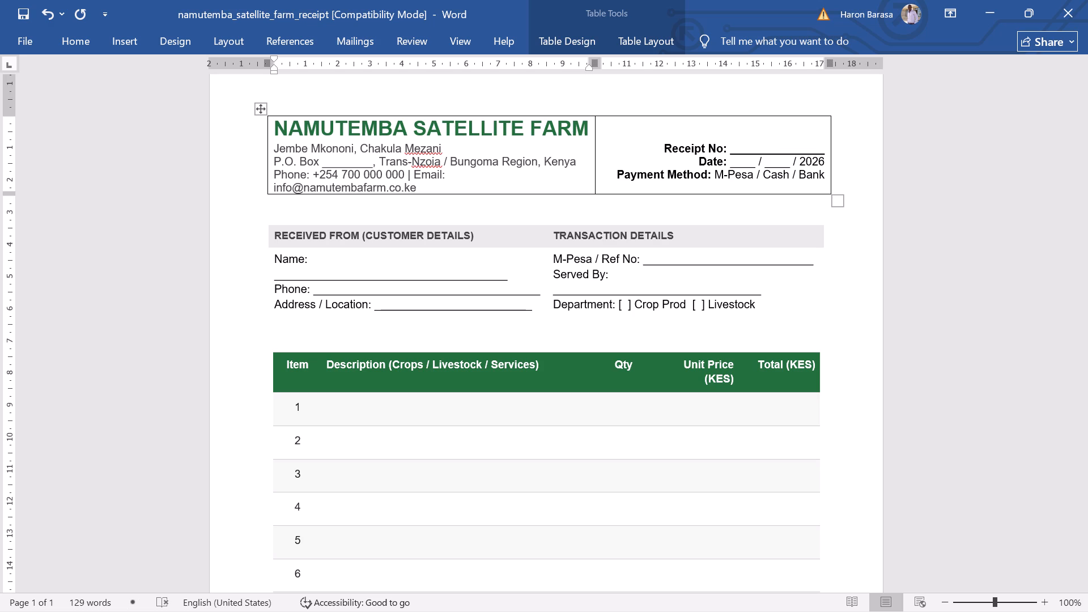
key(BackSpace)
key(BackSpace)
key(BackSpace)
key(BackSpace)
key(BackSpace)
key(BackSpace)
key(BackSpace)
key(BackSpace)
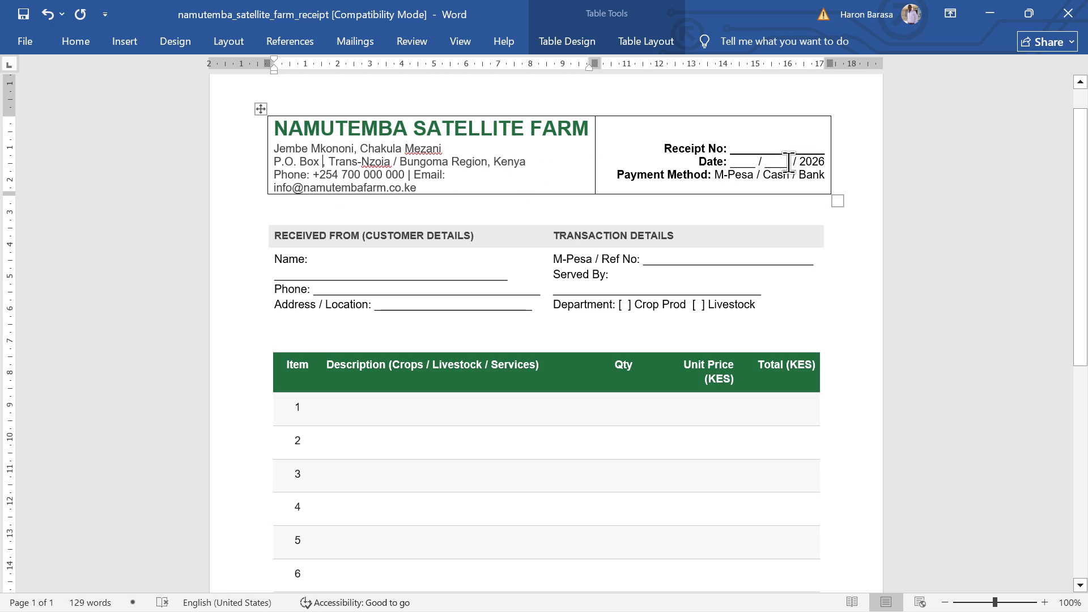
Replace the divided day / month / 2026 placeholder after "Date:" with one continuous underscore blank slightly longer than the Receipt No. blank.
scroll(836, 160, up, 3)
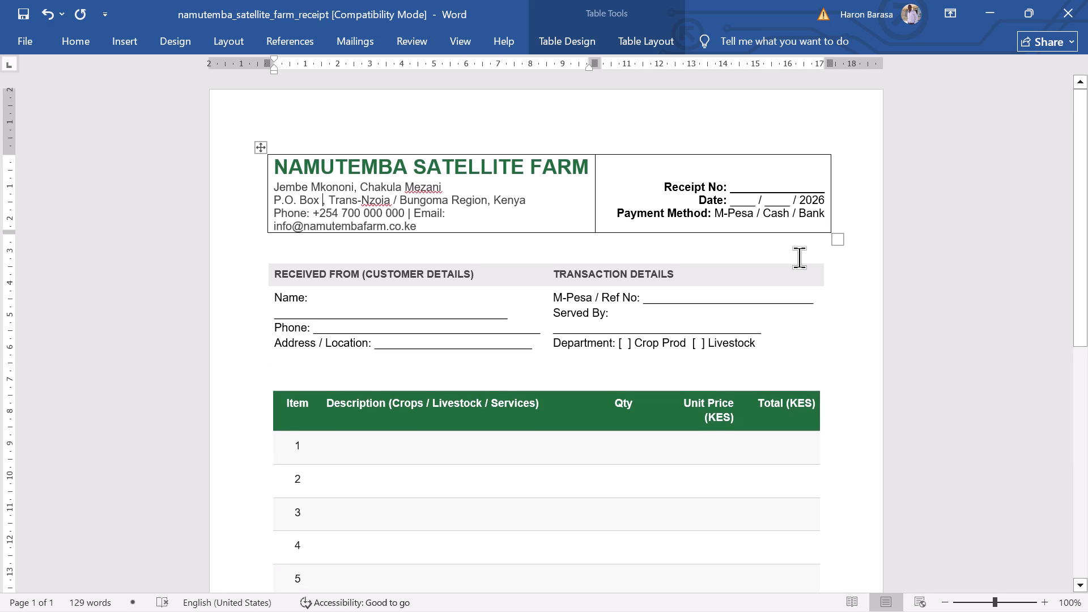
click(740, 203)
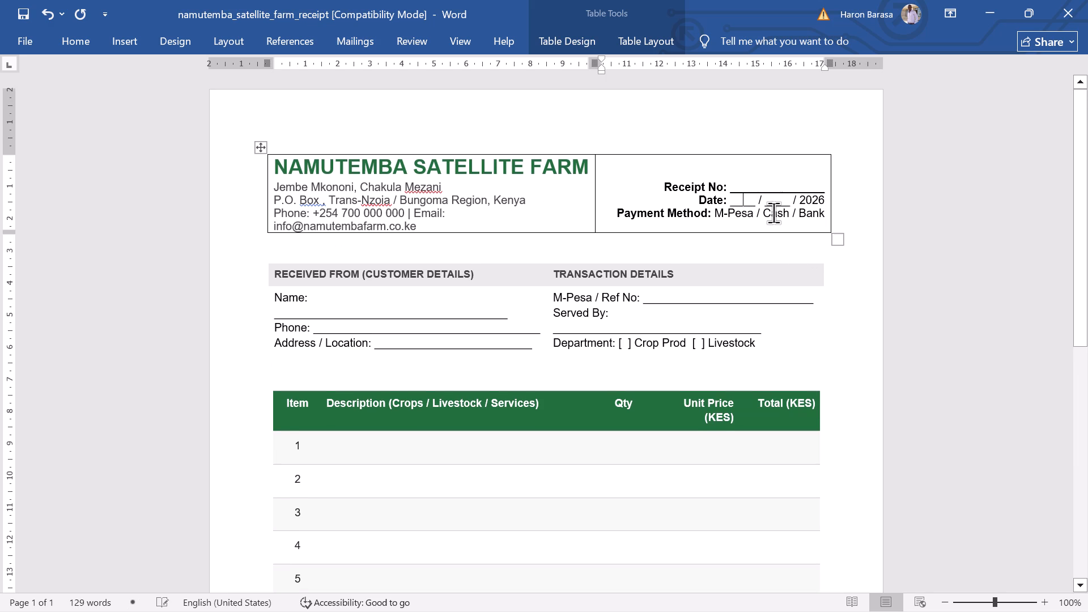
key(BackSpace)
key(Delete)
key(Delete)
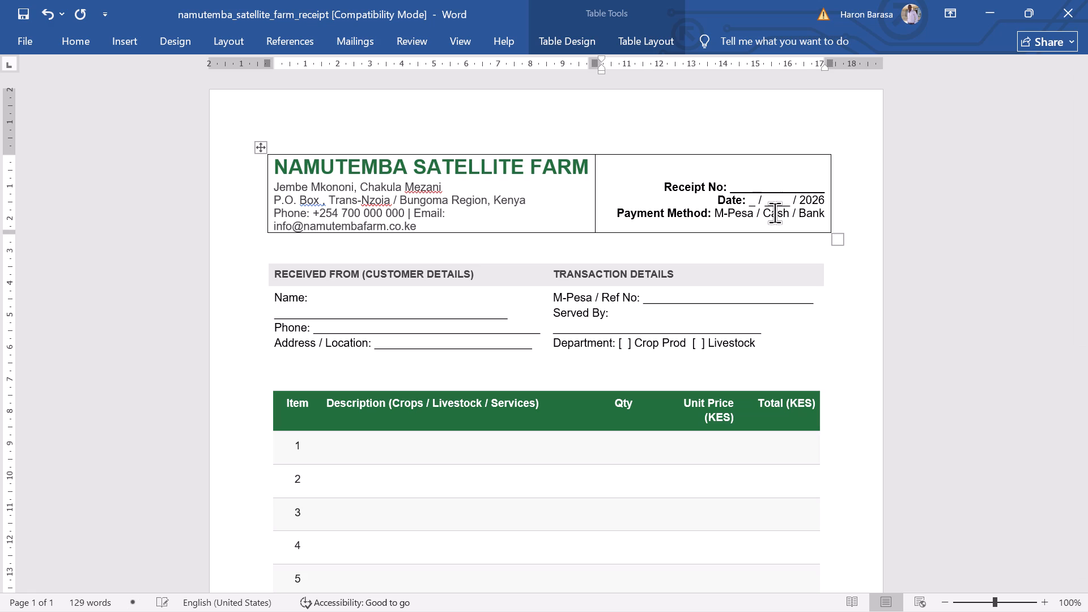
key(Delete)
key(Delete)
key(Delete)
key(Delete)
key(Delete)
key(Delete)
key(Right)
key(Delete)
key(Delete)
key(Delete)
key(Delete)
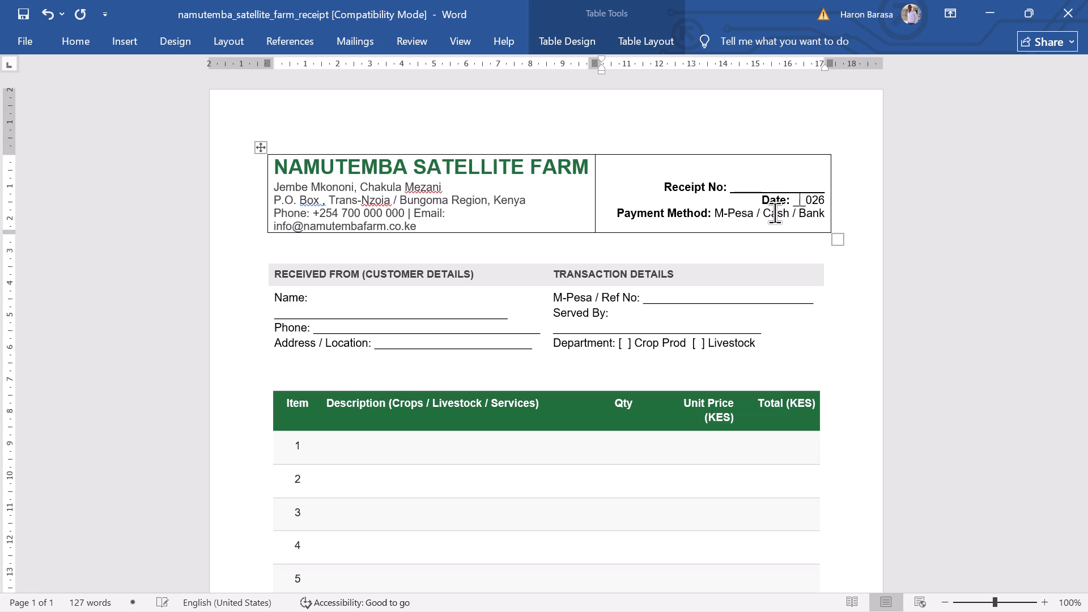
key(Delete)
key(Delete)
key(Delete)
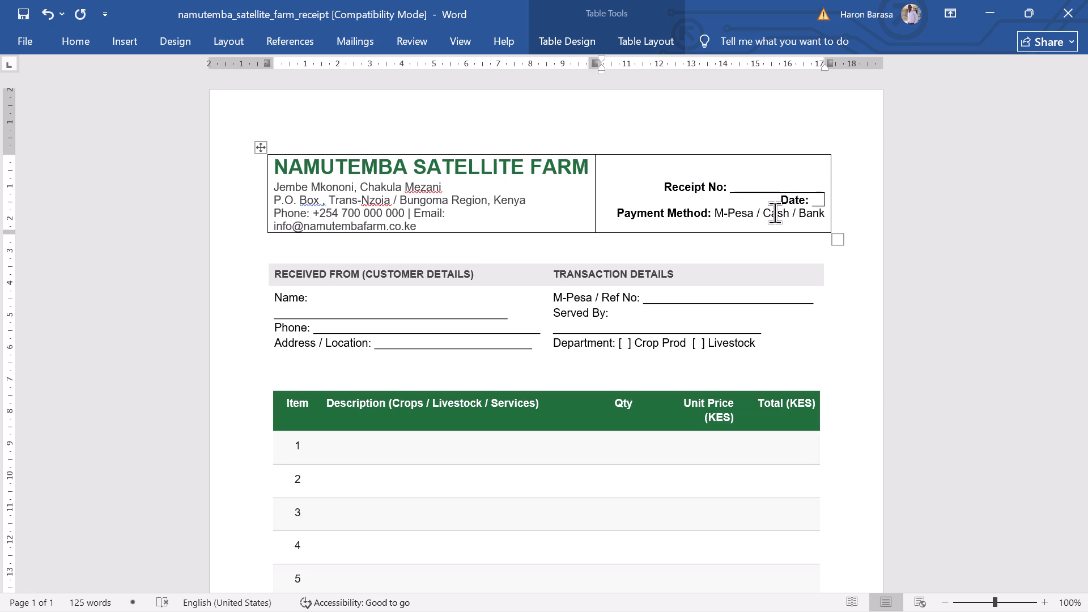
text(______________)
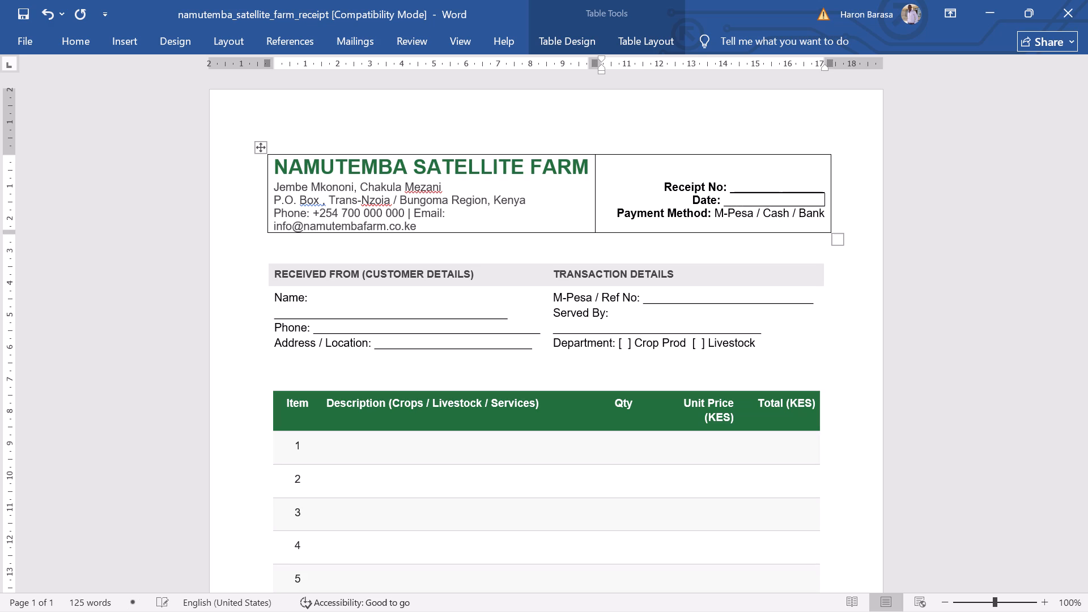
text(_____)
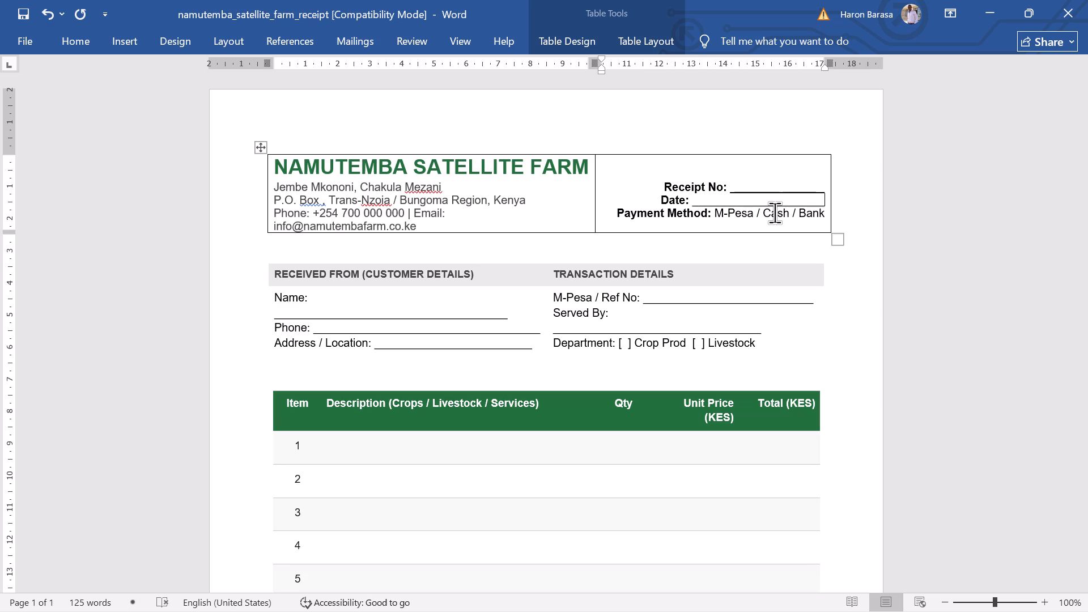
key(BackSpace)
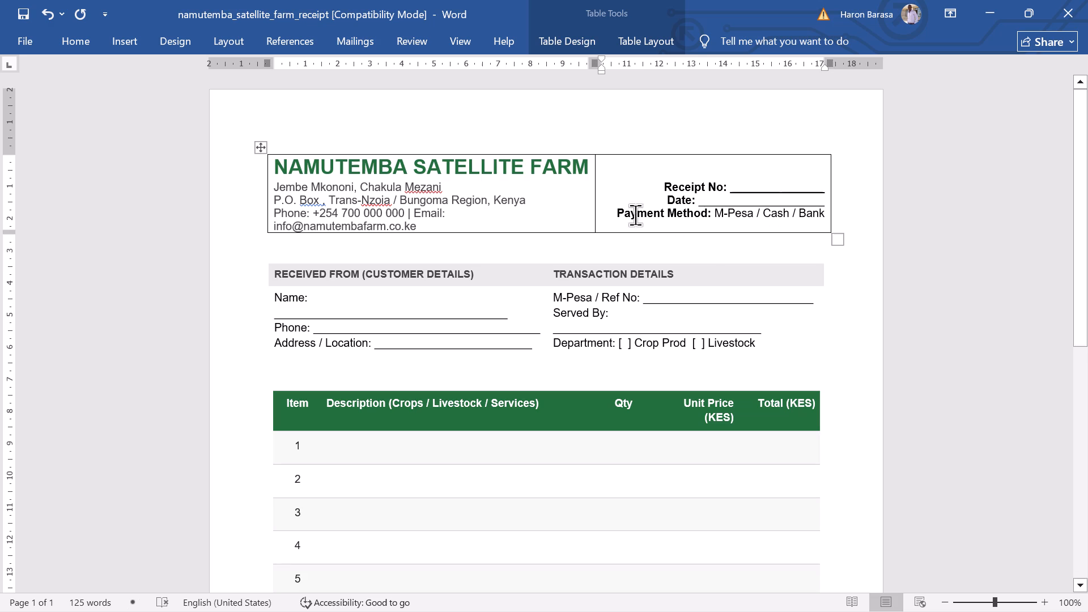
Delete the "Payment Method: M-Pesa / Cash / Bank" text from the header table.
drag(618, 213, 829, 213)
key(Delete)
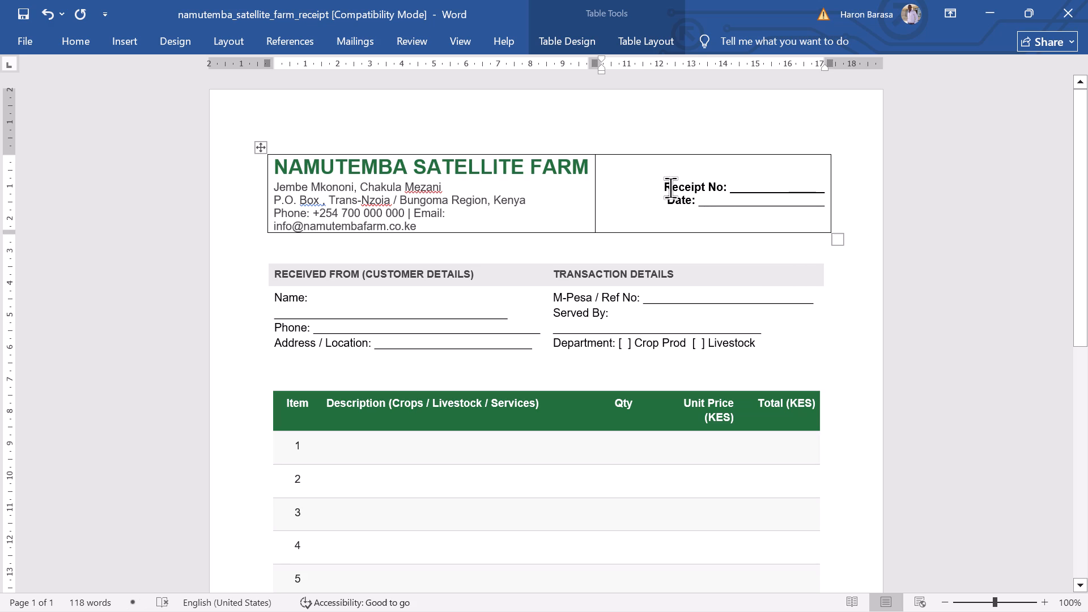
Set the line spacing of the Receipt No. and Date lines to 2.0.
drag(670, 185, 737, 207)
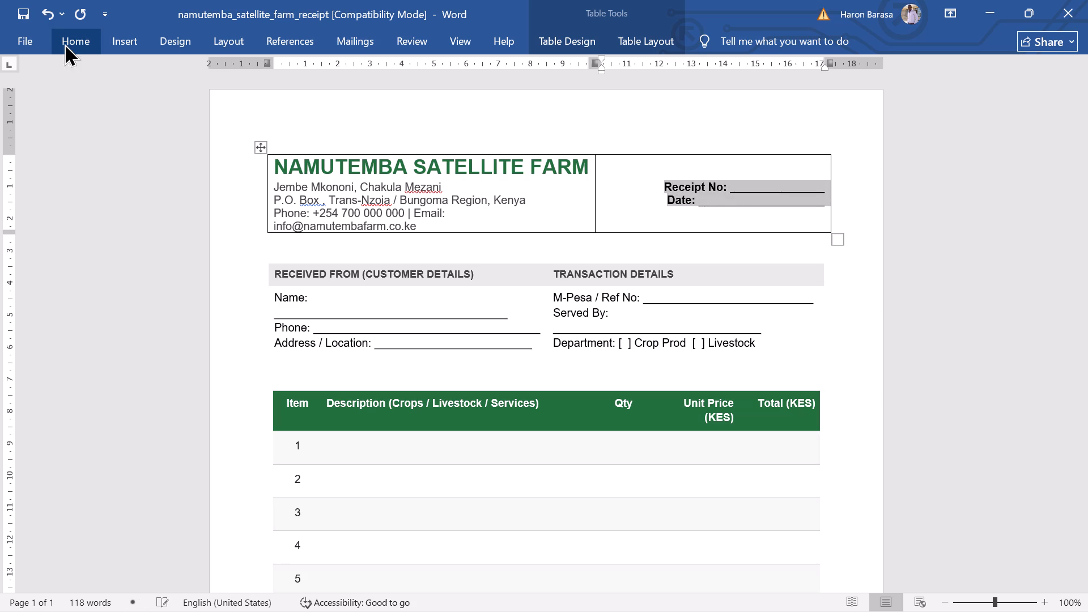
click(58, 44)
click(480, 95)
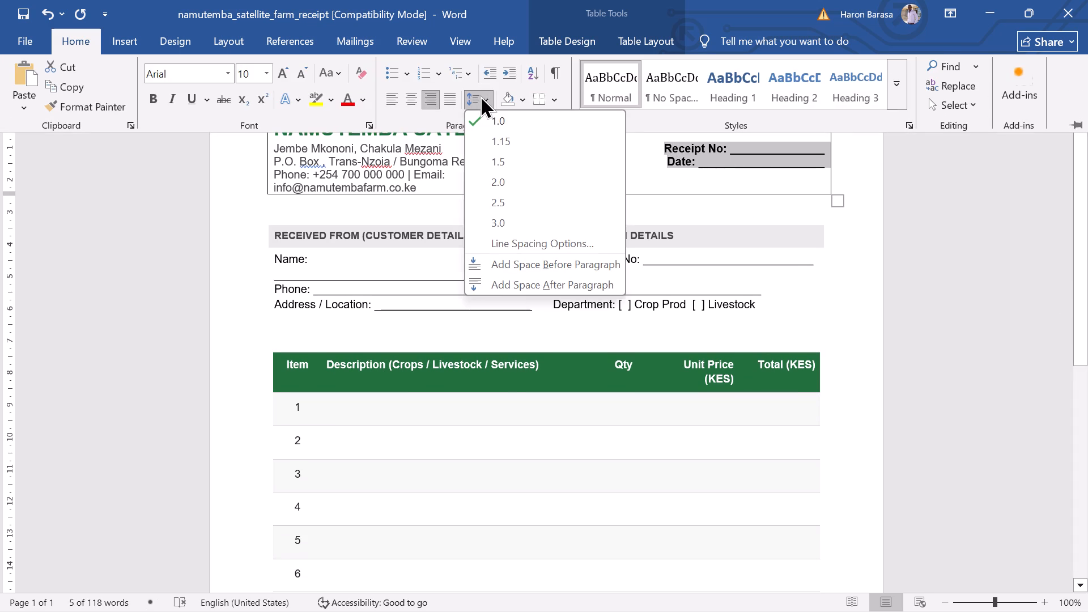
click(497, 134)
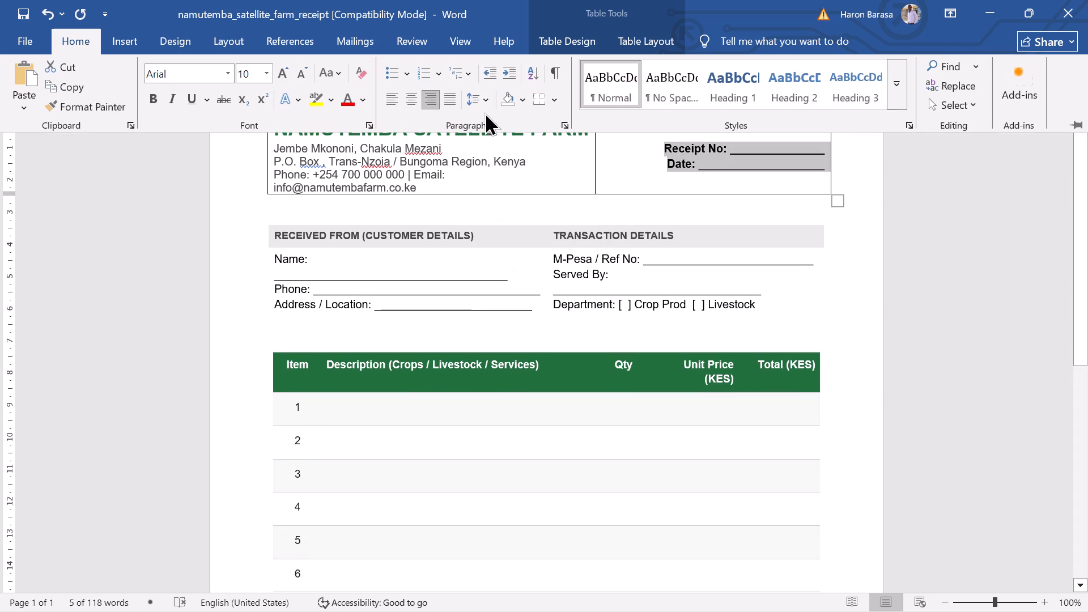
click(482, 102)
click(499, 175)
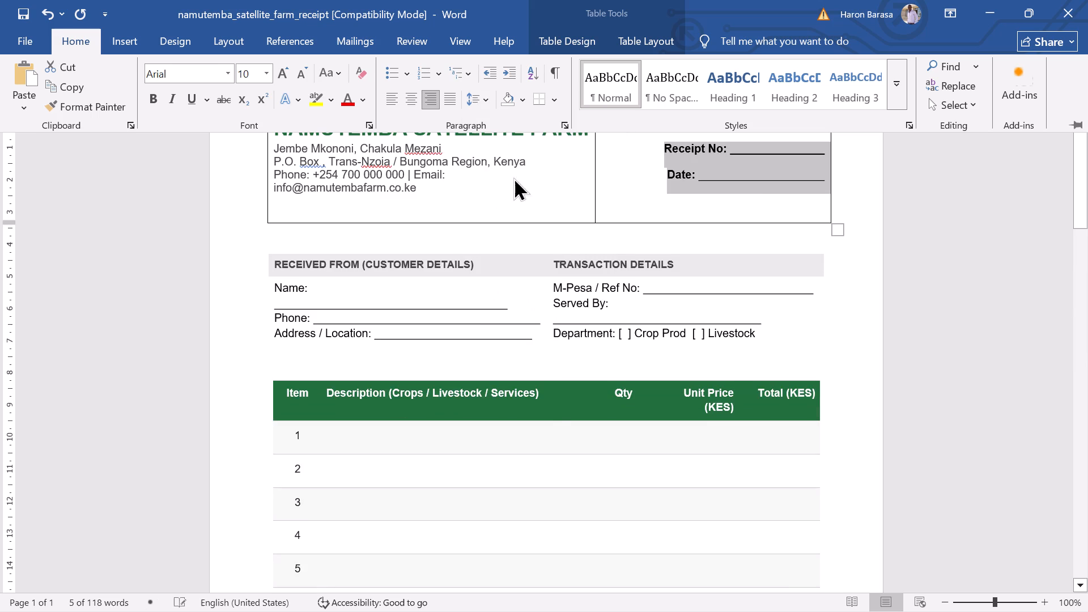
Remove the empty line below Date in the header cell and shorten the Date blank by one underscore.
click(751, 178)
click(705, 193)
click(700, 210)
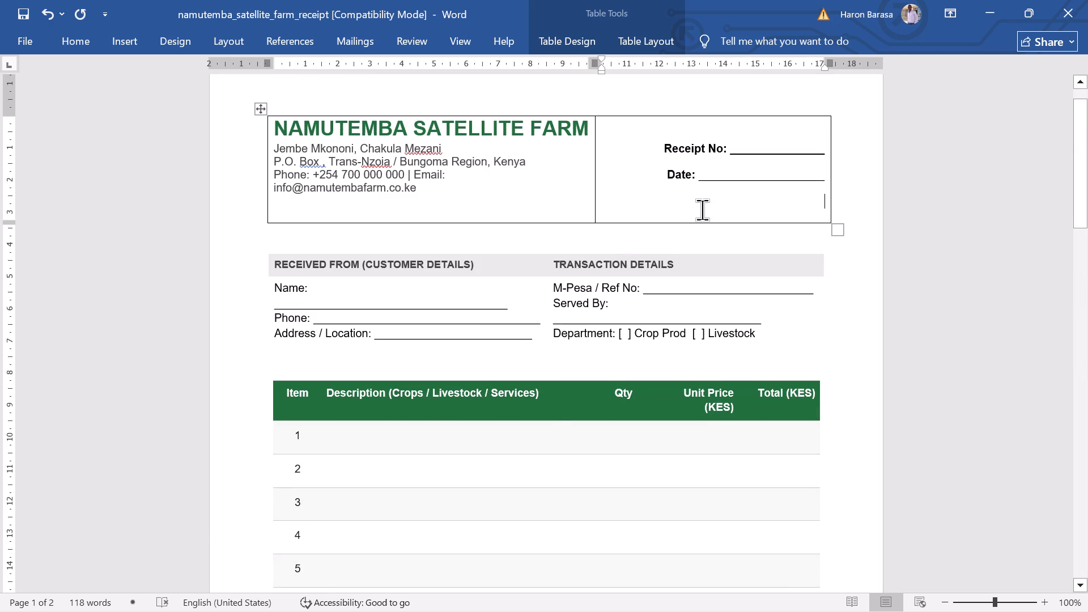
key(BackSpace)
key(BackSpace)
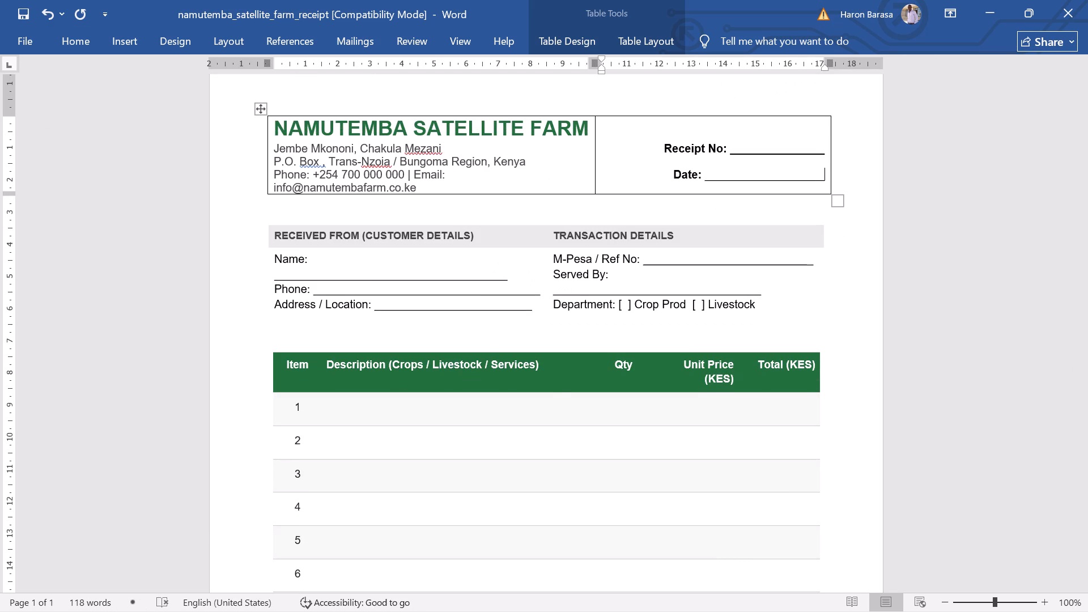
Replace ", Trans-Nzoia / Bungoma Region, Kenya" after "P.O. Box" with a six-underscore blank followed by "Bungoma".
scroll(533, 277, up, 2)
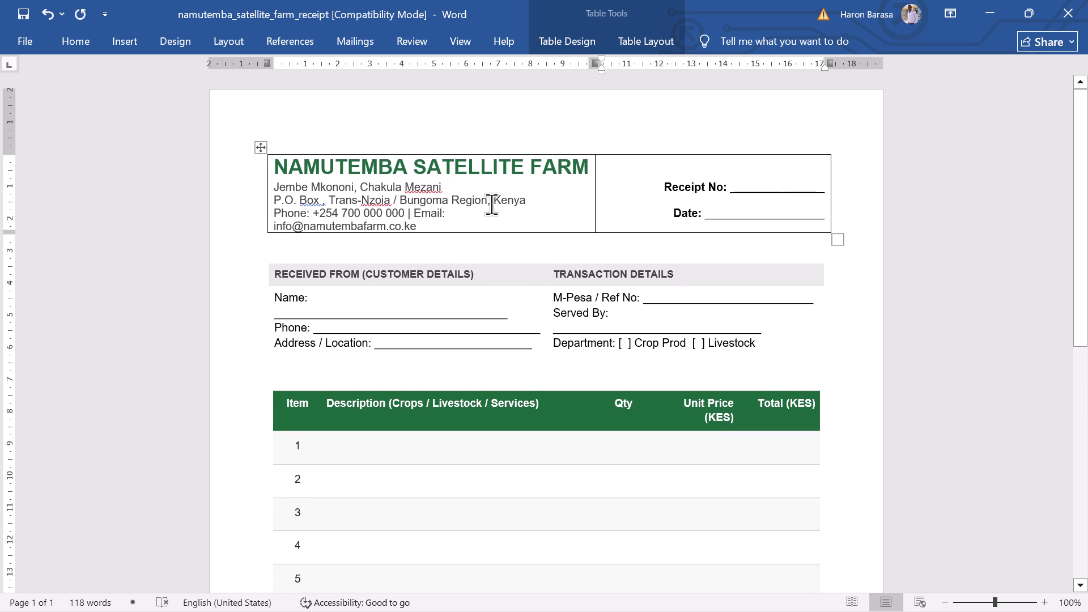
click(532, 201)
key(BackSpace)
key(BackSpace)
key(BackSpace)
key(BackSpace)
key(BackSpace)
key(BackSpace)
key(BackSpace)
key(BackSpace)
key(BackSpace)
key(BackSpace)
key(BackSpace)
key(BackSpace)
key(BackSpace)
key(BackSpace)
key(BackSpace)
key(BackSpace)
key(BackSpace)
key(BackSpace)
key(BackSpace)
key(BackSpace)
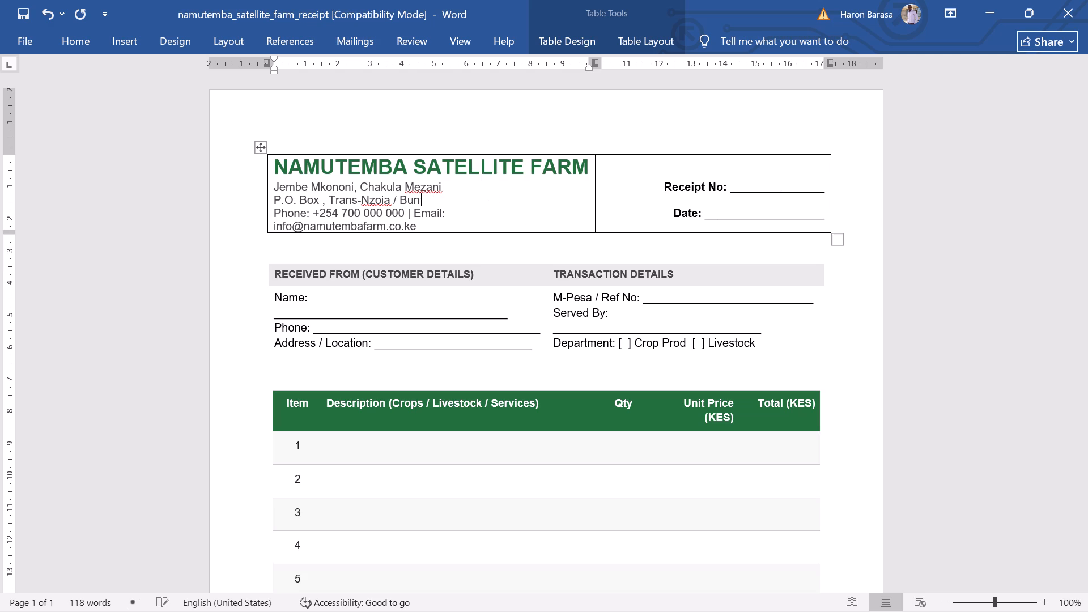
key(BackSpace)
key(BackSpace)
key(BackSpace)
key(BackSpace)
key(BackSpace)
key(BackSpace)
key(BackSpace)
key(BackSpace)
key(BackSpace)
key(BackSpace)
key(BackSpace)
key(BackSpace)
key(BackSpace)
key(BackSpace)
key(BackSpace)
key(BackSpace)
key(BackSpace)
key(BackSpace)
key(BackSpace)
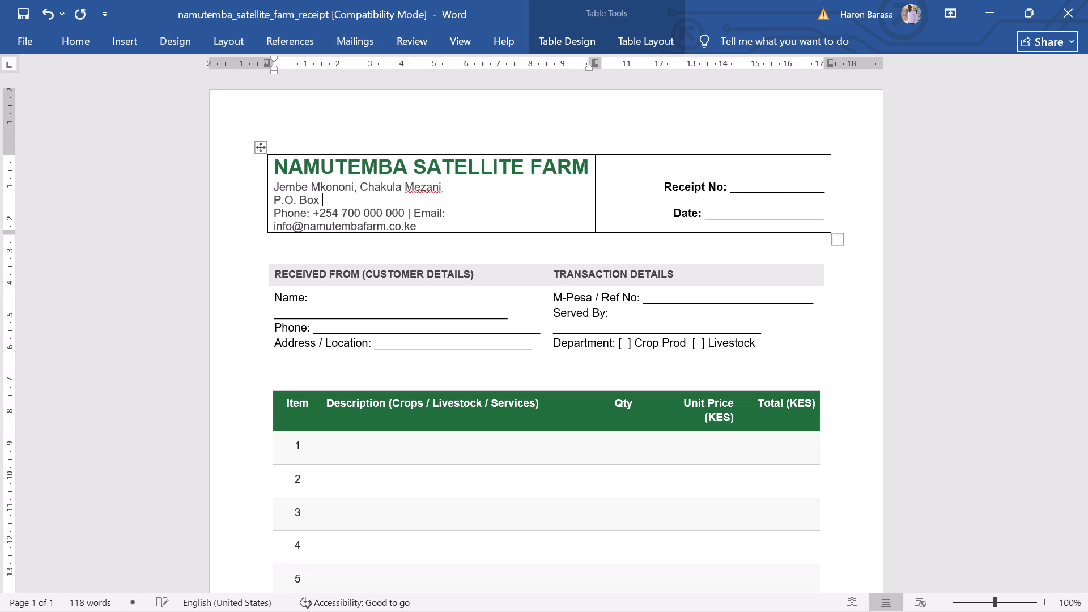
text(______)
key(space)
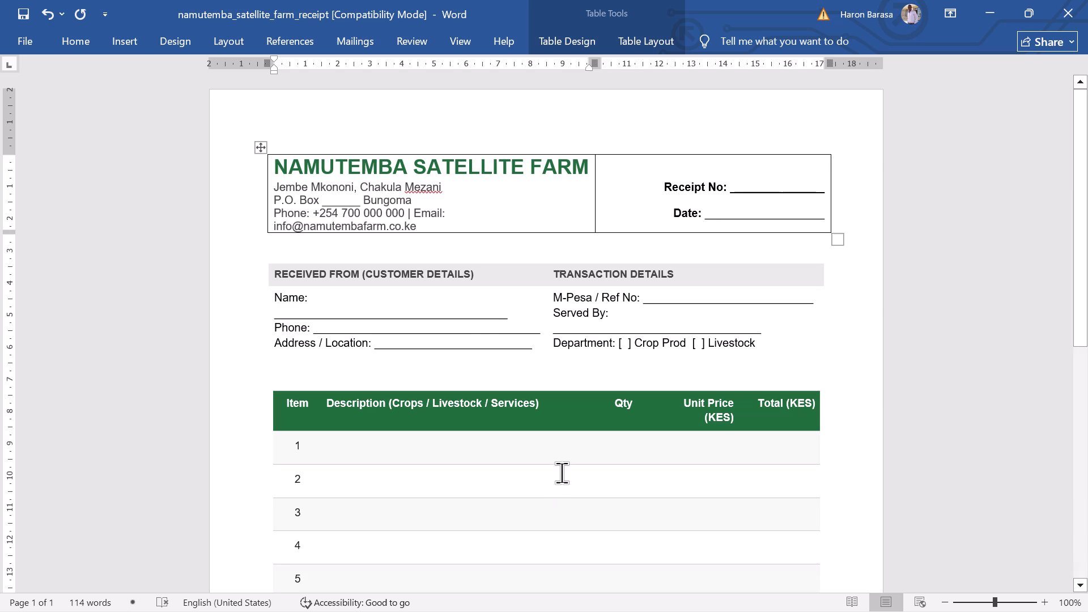
Delete the sample amount "KES 39,500.00" from the GRAND TOTAL row.
scroll(562, 471, down, 4)
scroll(547, 378, down, 1)
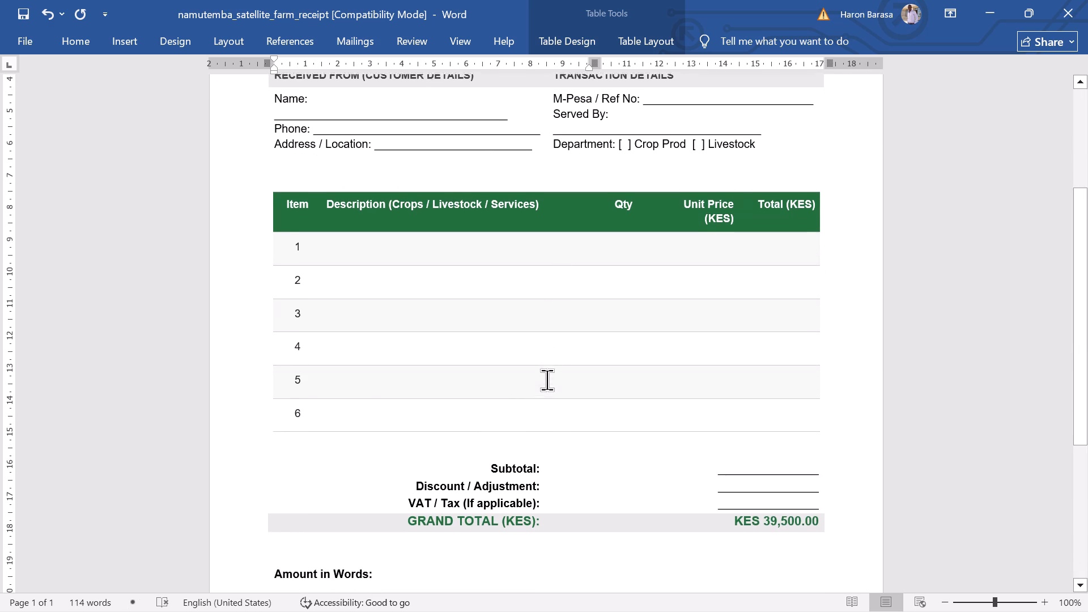
scroll(546, 386, down, 2)
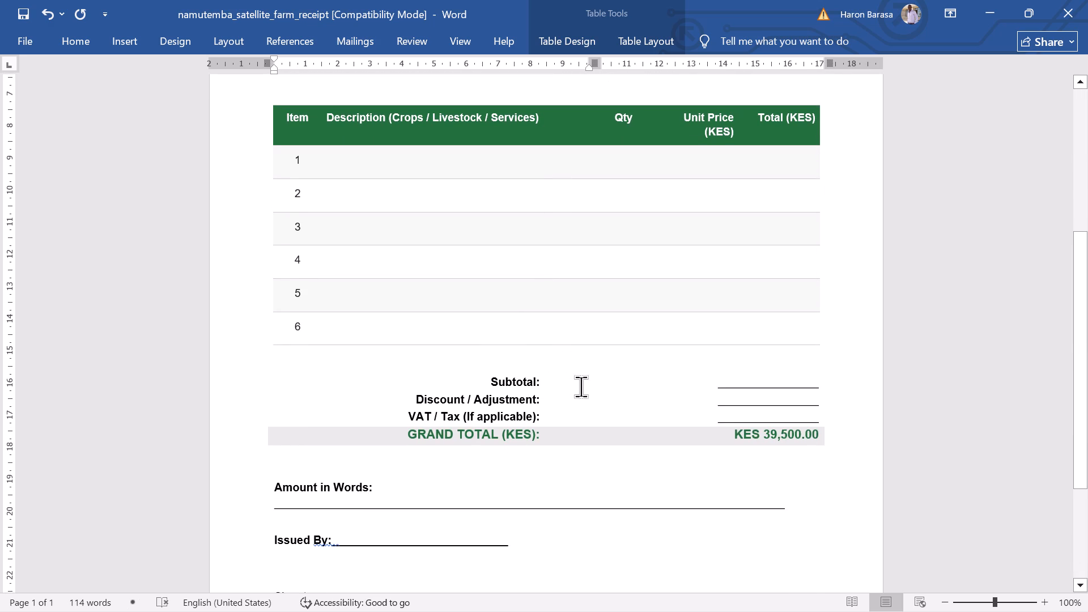
click(724, 438)
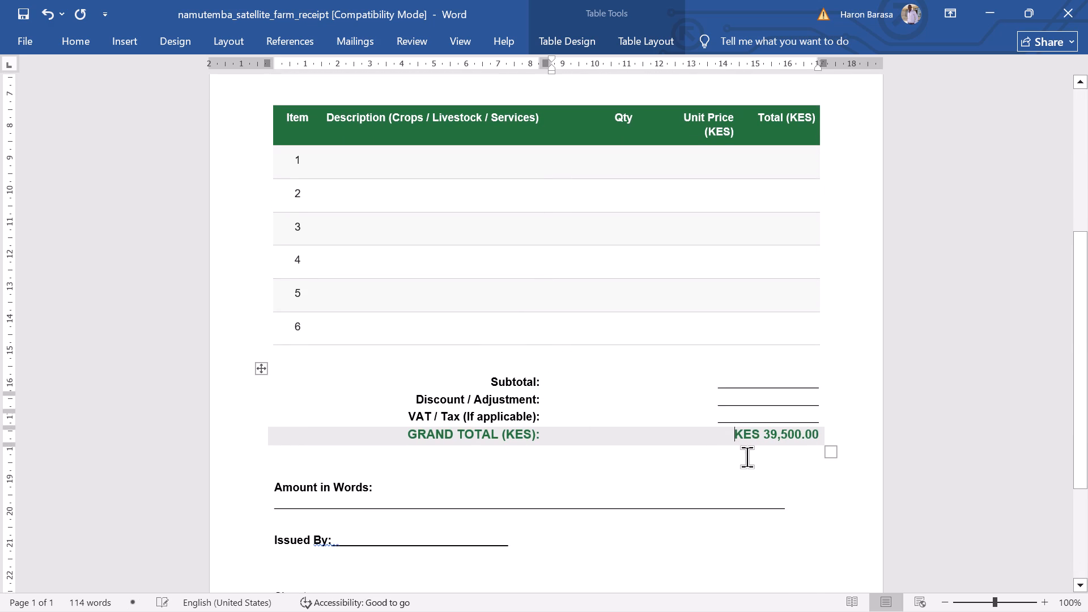
key(Delete)
key(Delete)
key(Delete)
key(Delete)
key(Delete)
key(Delete)
key(Delete)
key(Delete)
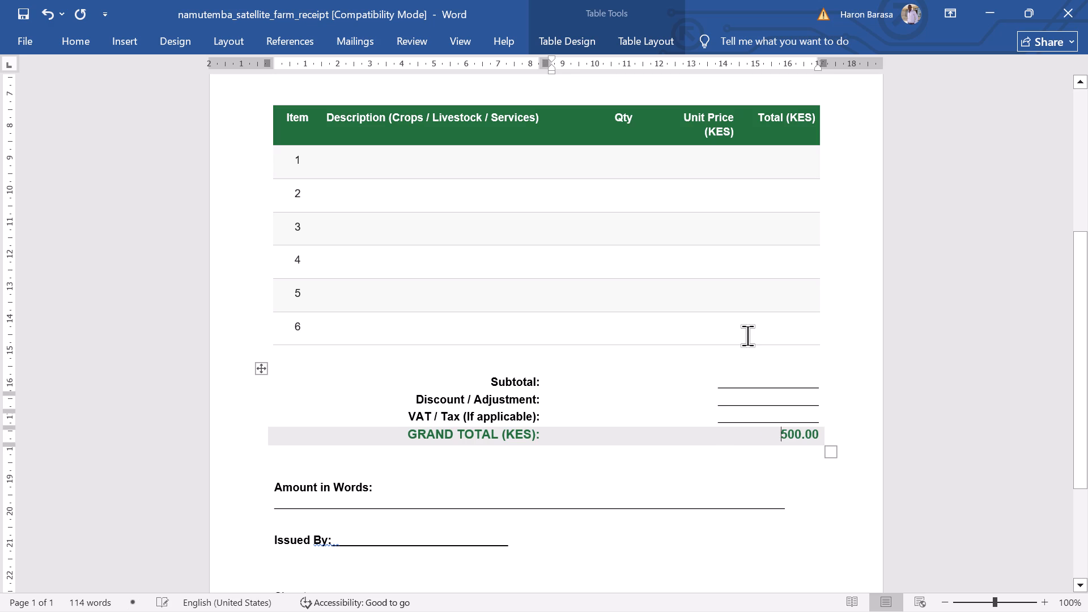
key(Delete)
key(Delete)
key(Delete)
key(Delete)
key(Delete)
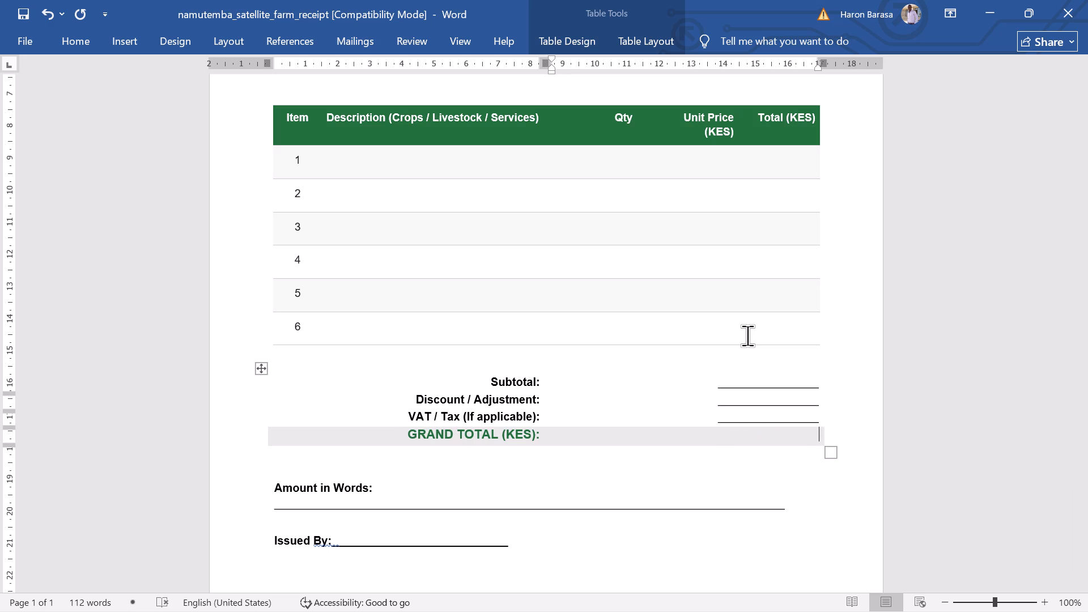
Delete the VAT / Tax (If applicable) and Discount / Adjustment rows from the totals table.
click(826, 420)
click(241, 418)
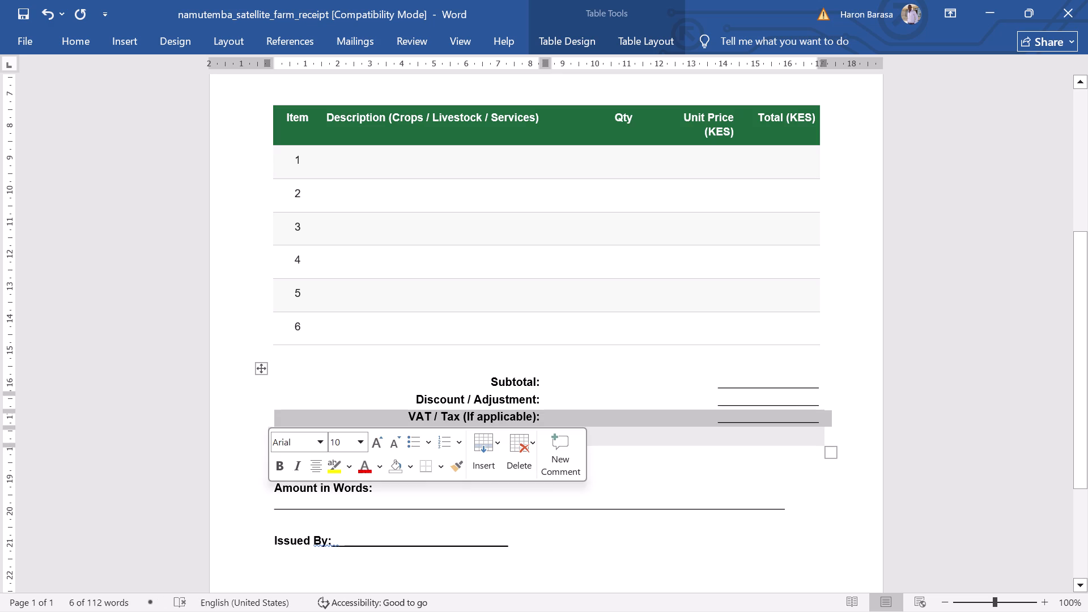
click(514, 446)
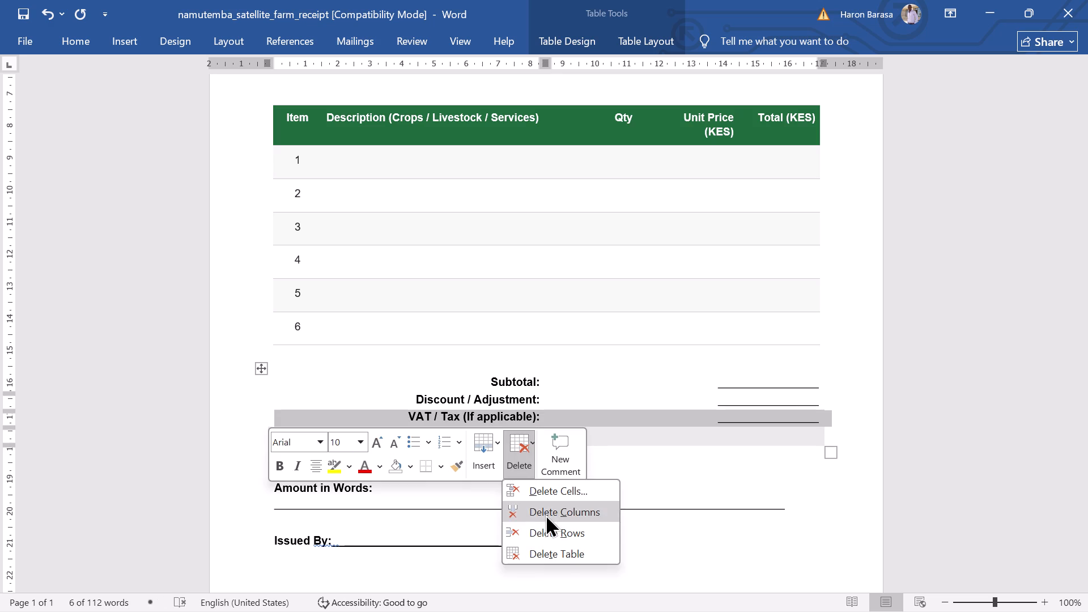
click(541, 529)
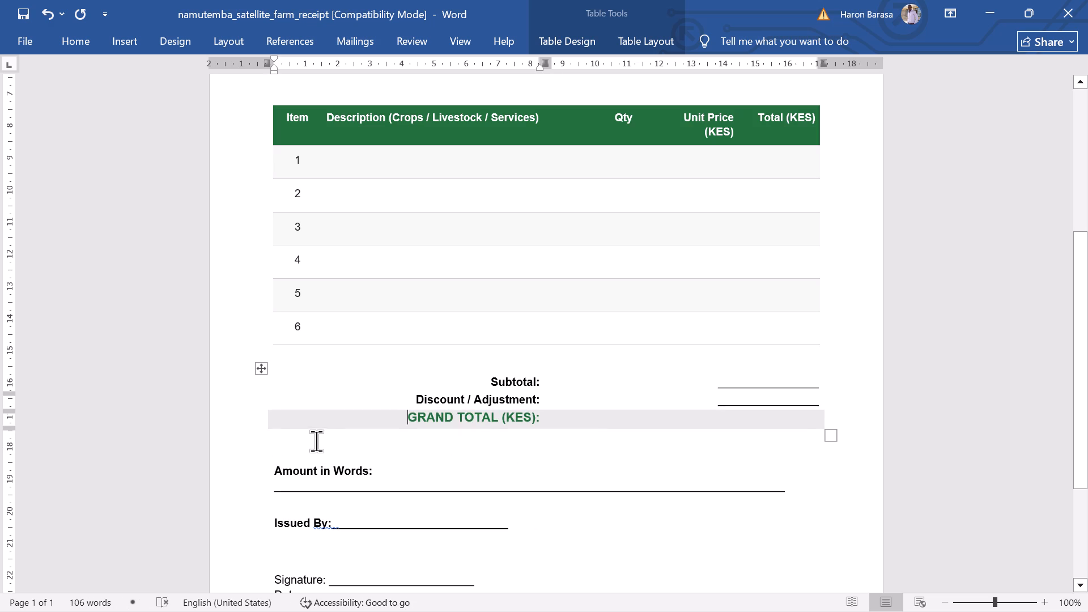
click(246, 392)
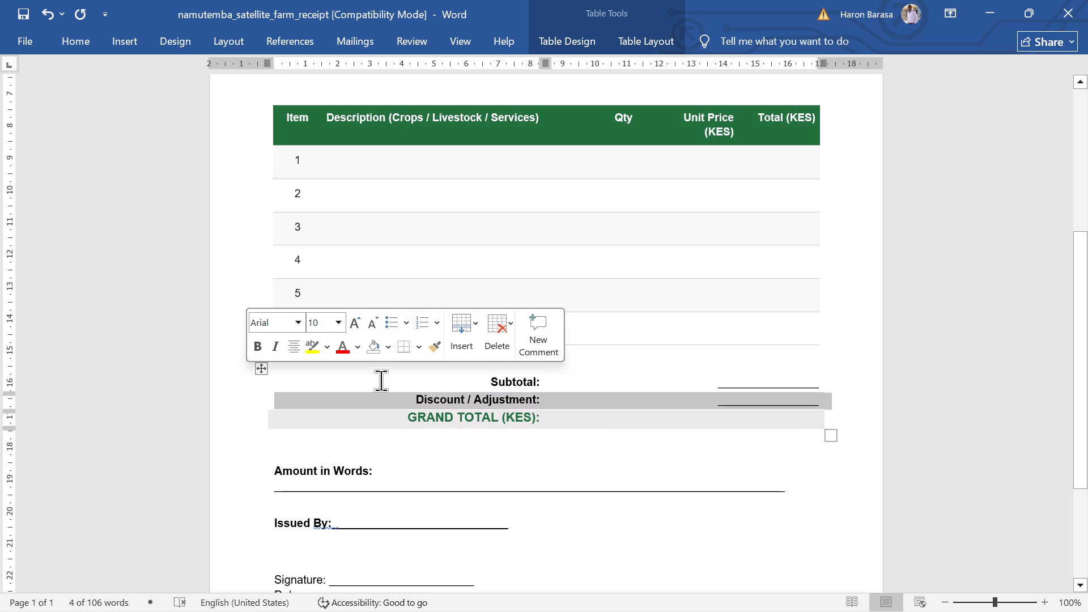
click(494, 330)
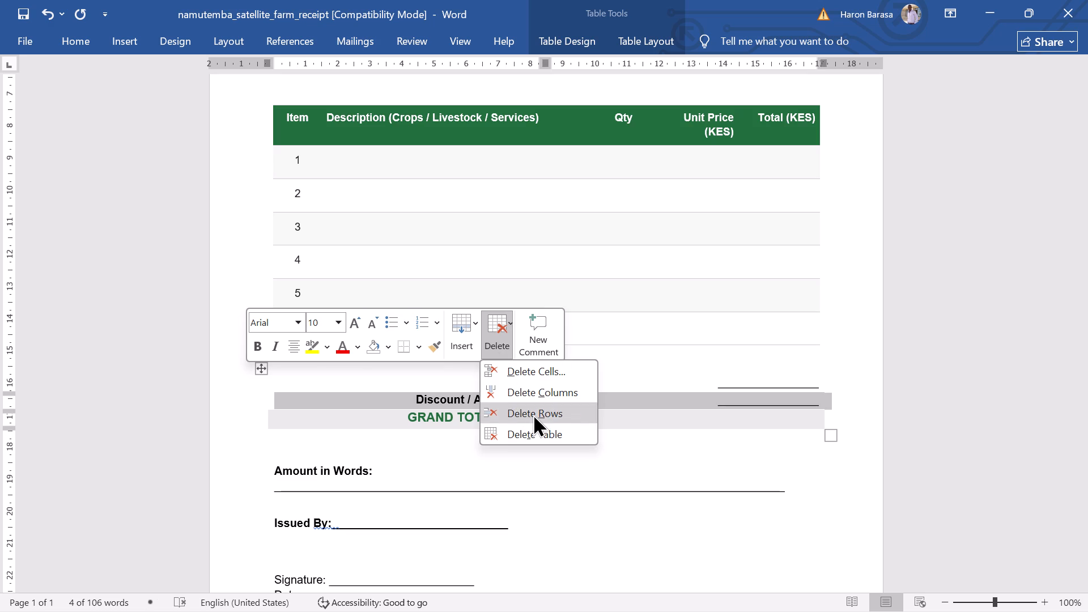
click(534, 413)
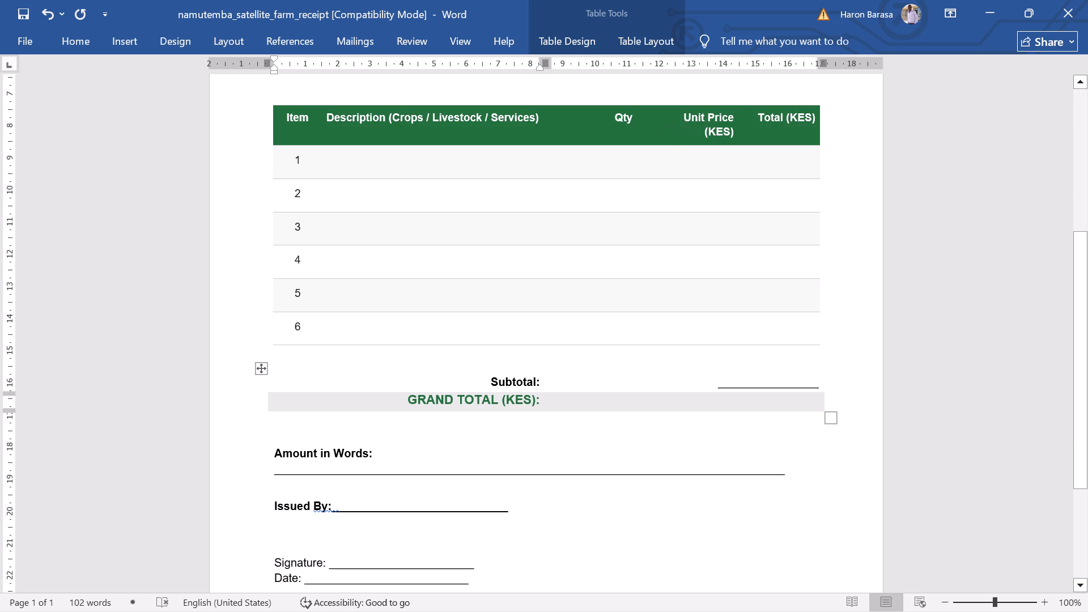
Widen the items table slightly by extending the outer edge of the Total (KES) column.
drag(820, 165, 840, 175)
click(804, 165)
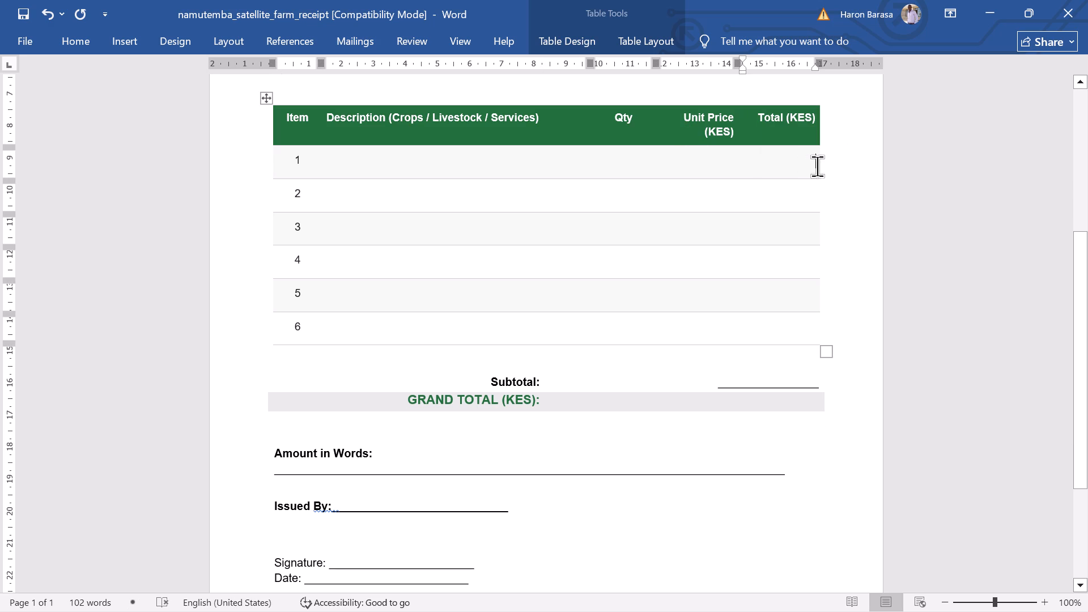
drag(819, 165, 840, 172)
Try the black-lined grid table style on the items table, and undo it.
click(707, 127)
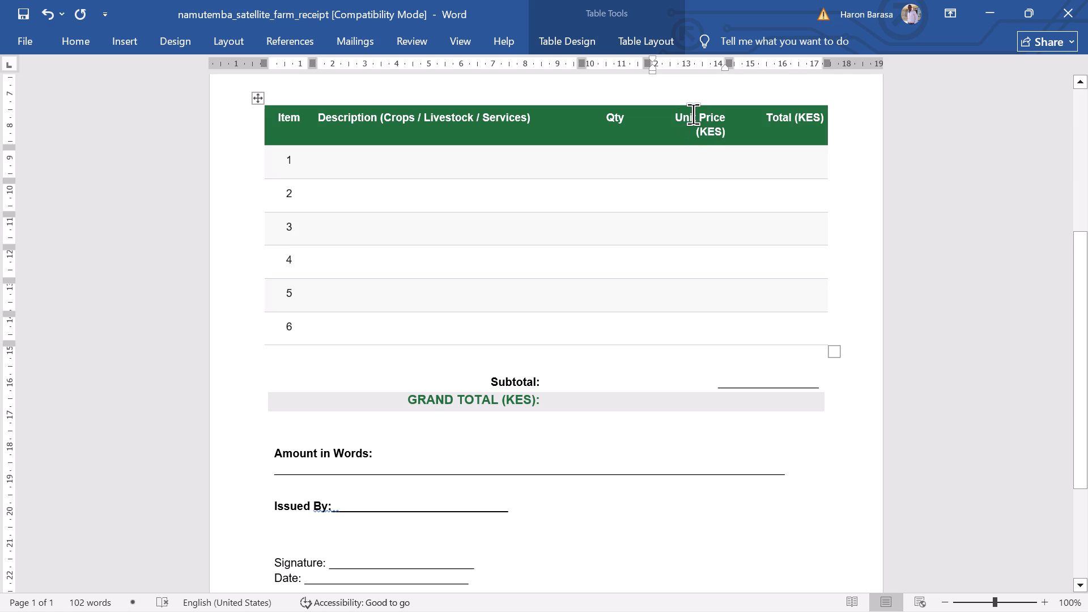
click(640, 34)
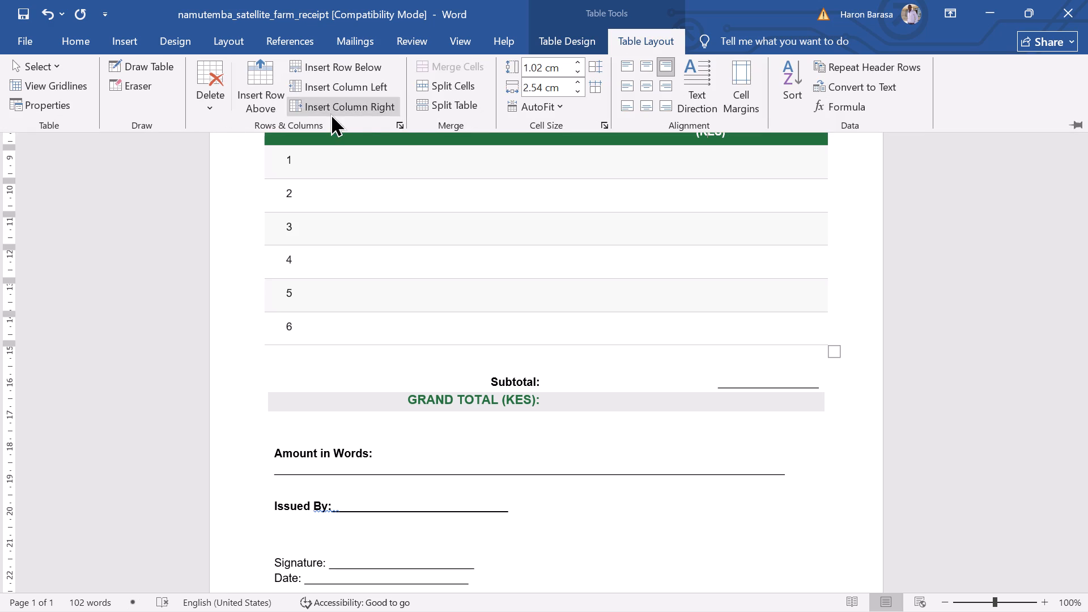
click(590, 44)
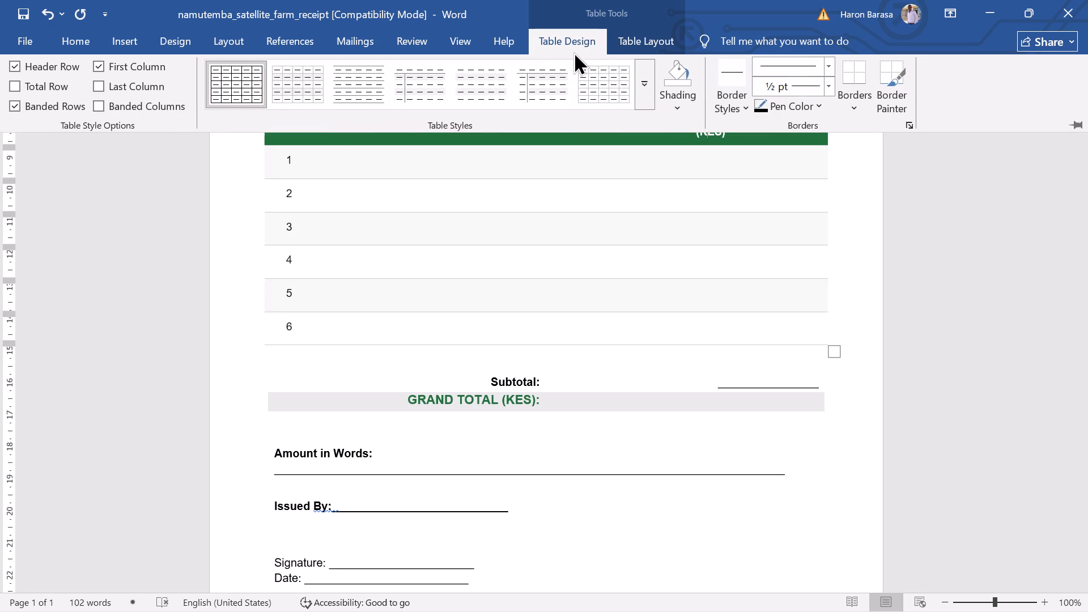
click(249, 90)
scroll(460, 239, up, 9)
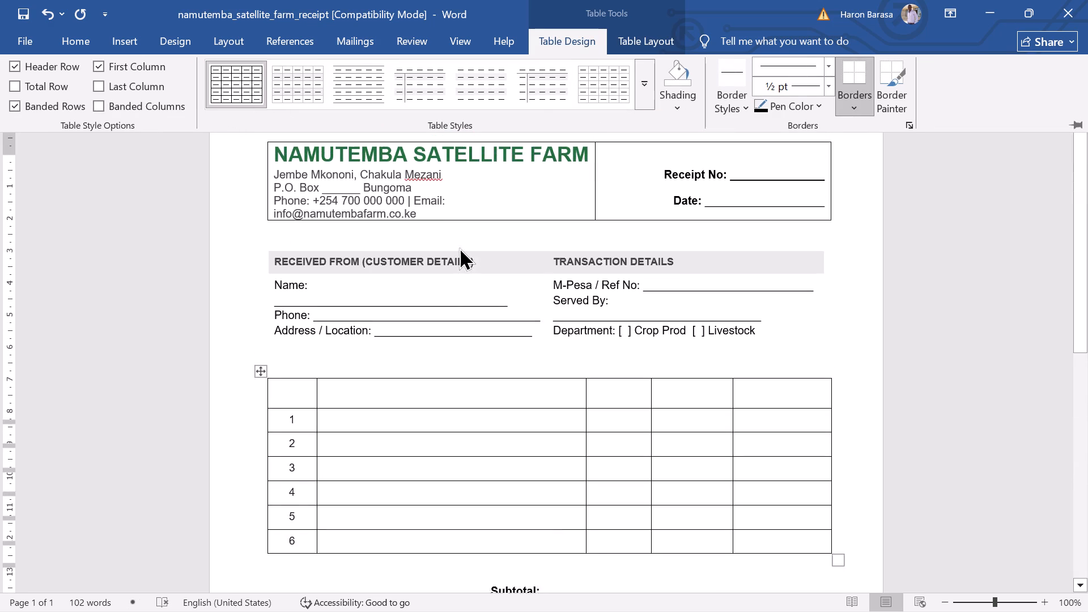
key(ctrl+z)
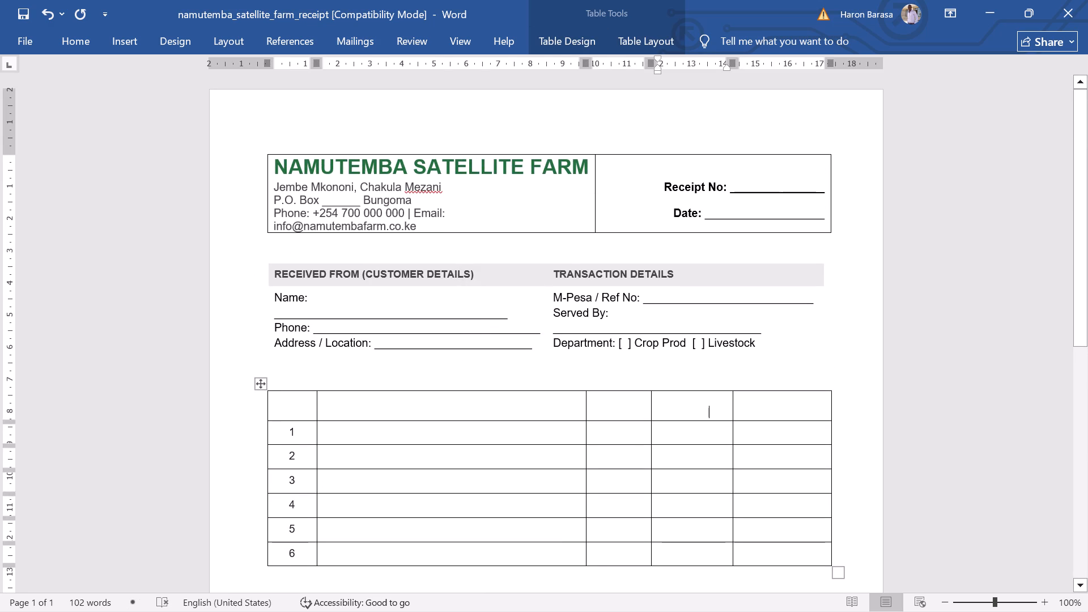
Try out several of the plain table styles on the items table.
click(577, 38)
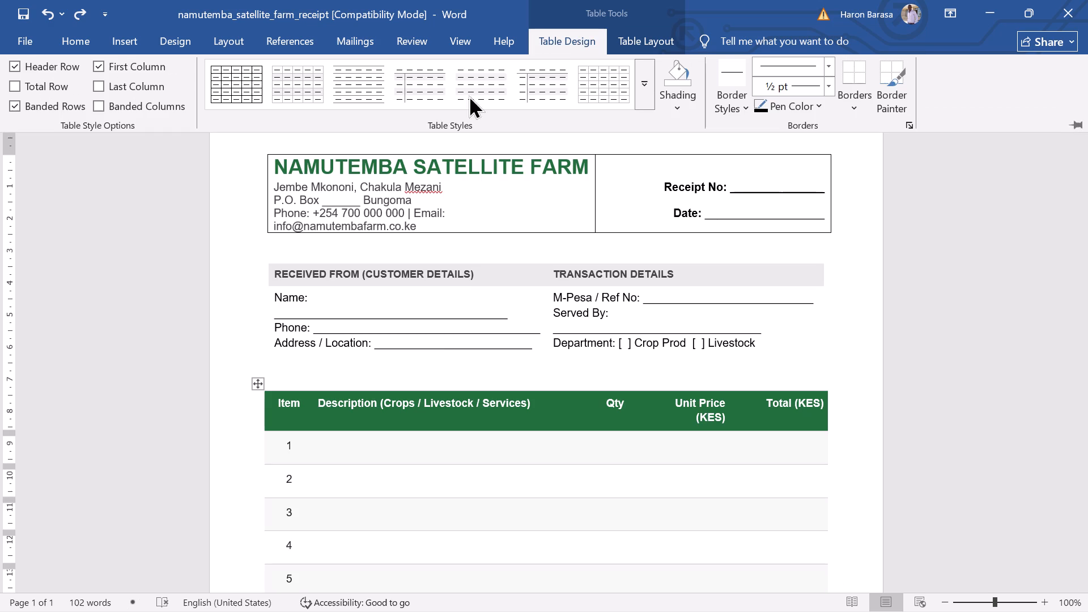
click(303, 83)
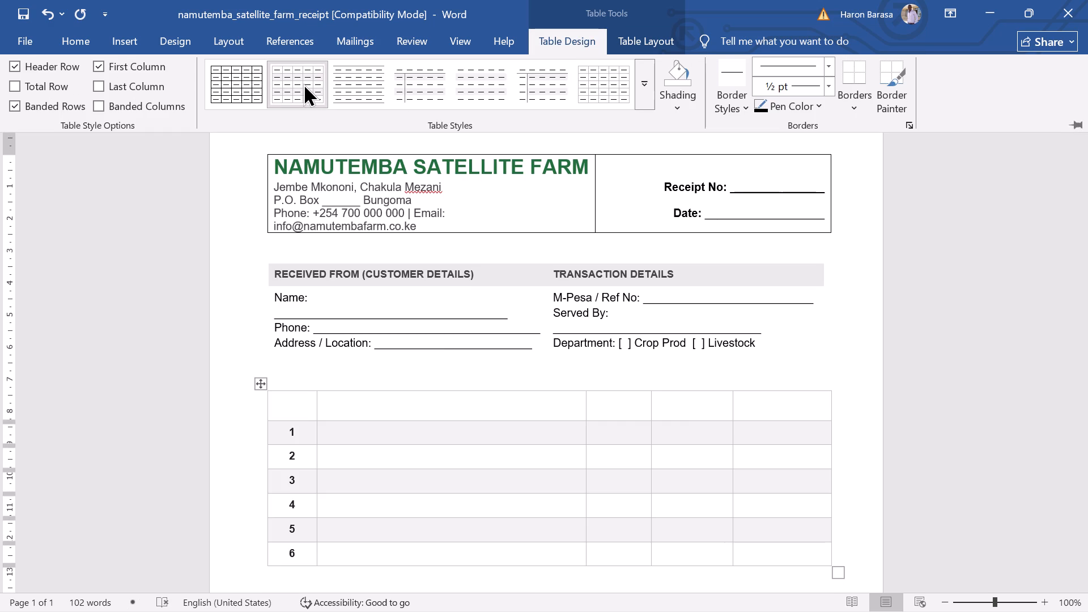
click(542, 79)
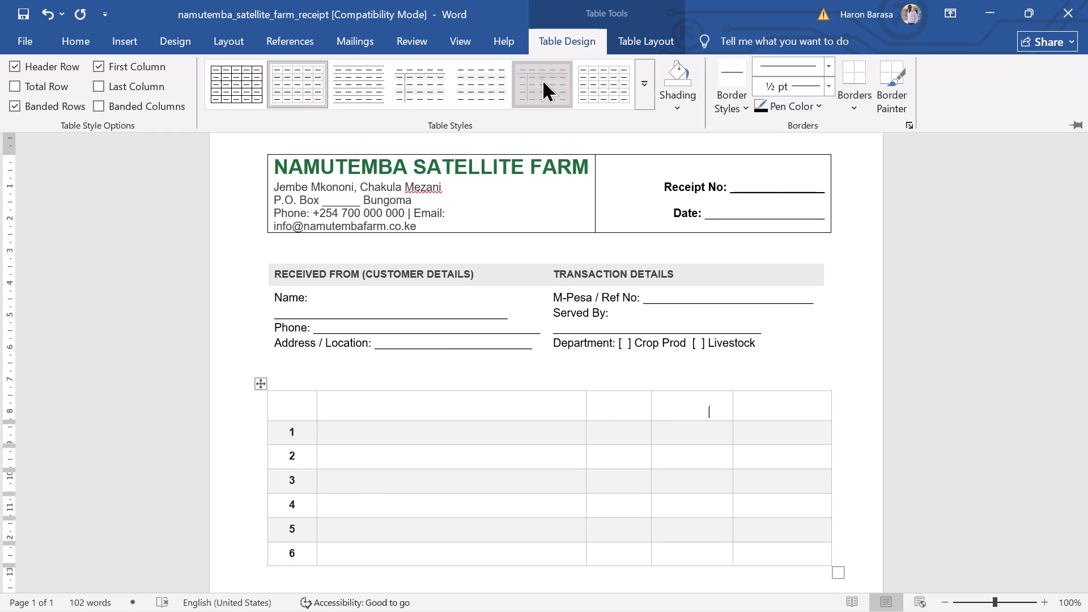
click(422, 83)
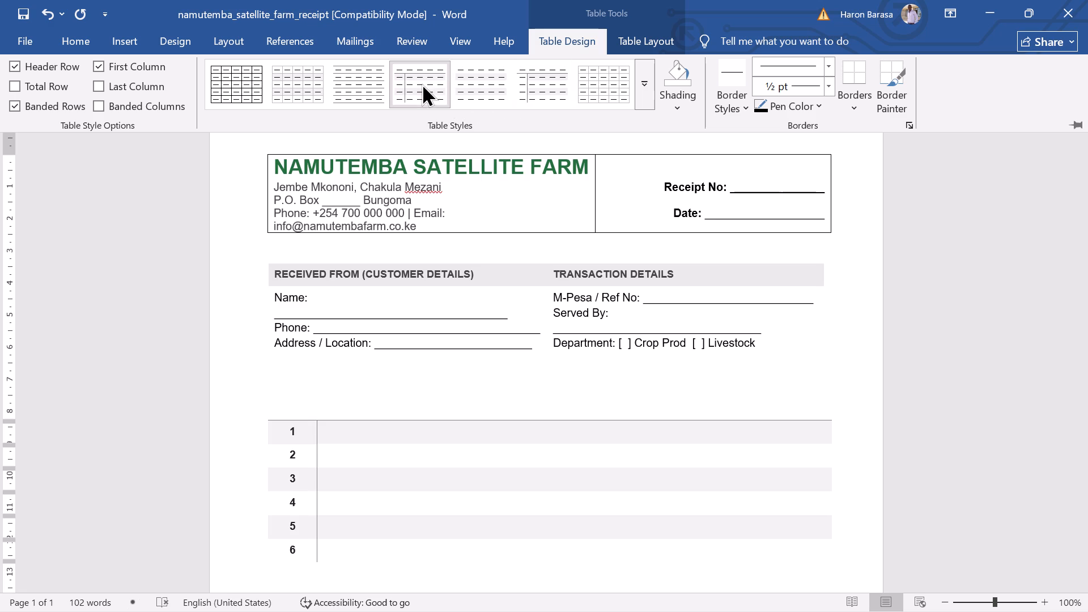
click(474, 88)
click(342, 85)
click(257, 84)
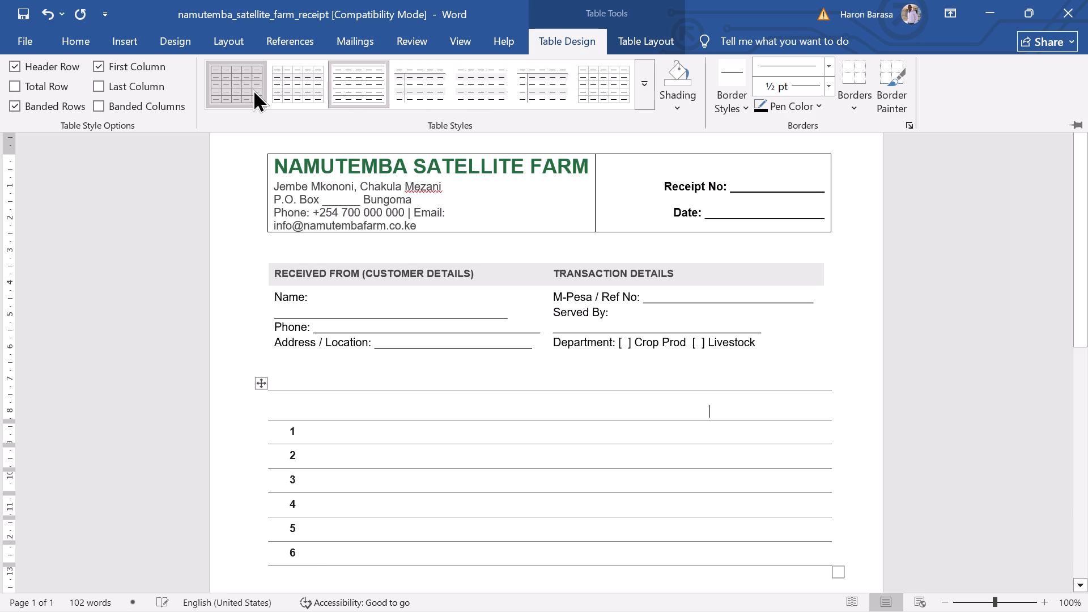
Apply the green Grid Table 4 - Accent 3 style to the items table.
click(647, 92)
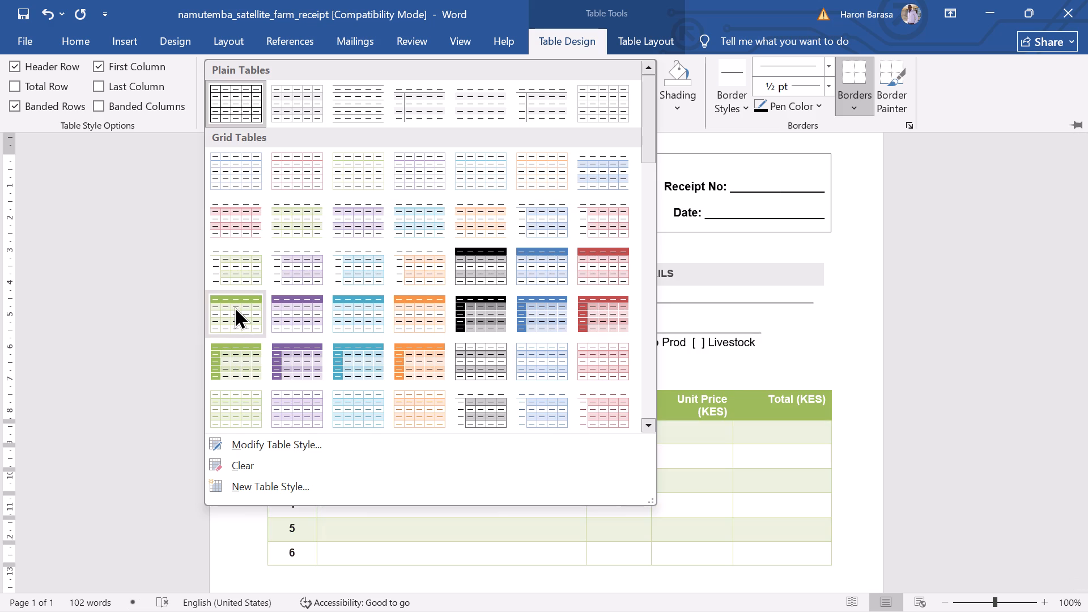
scroll(282, 294, down, 4)
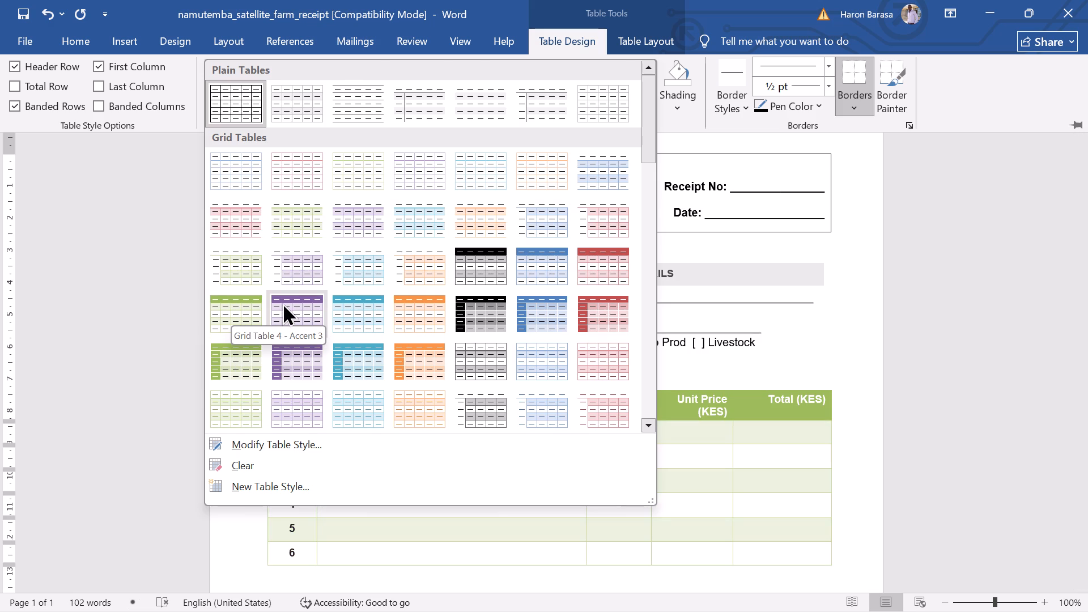
scroll(275, 249, up, 2)
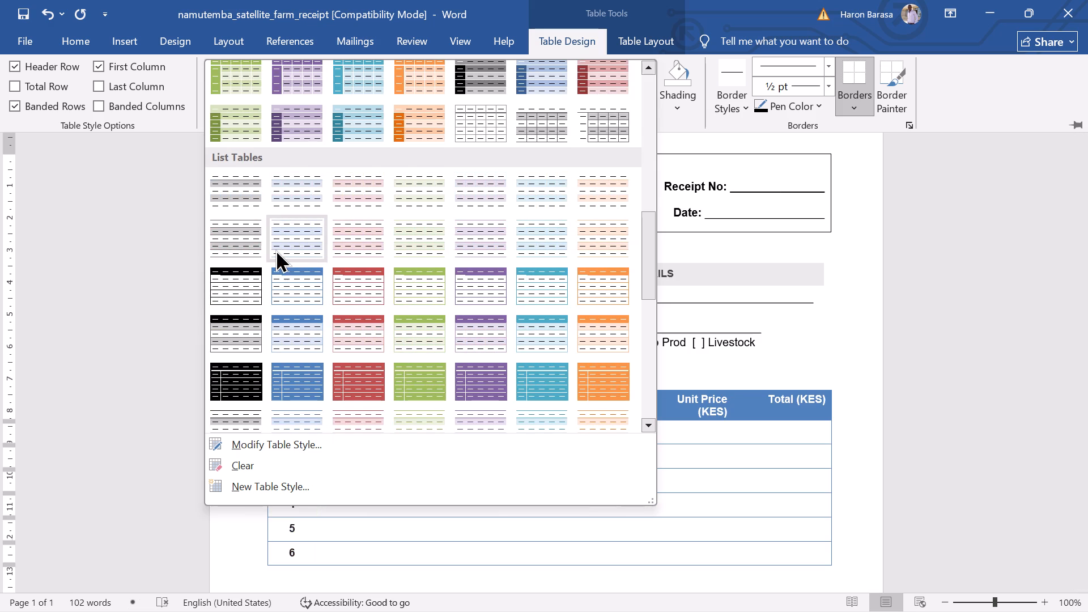
scroll(275, 249, up, 1)
click(231, 169)
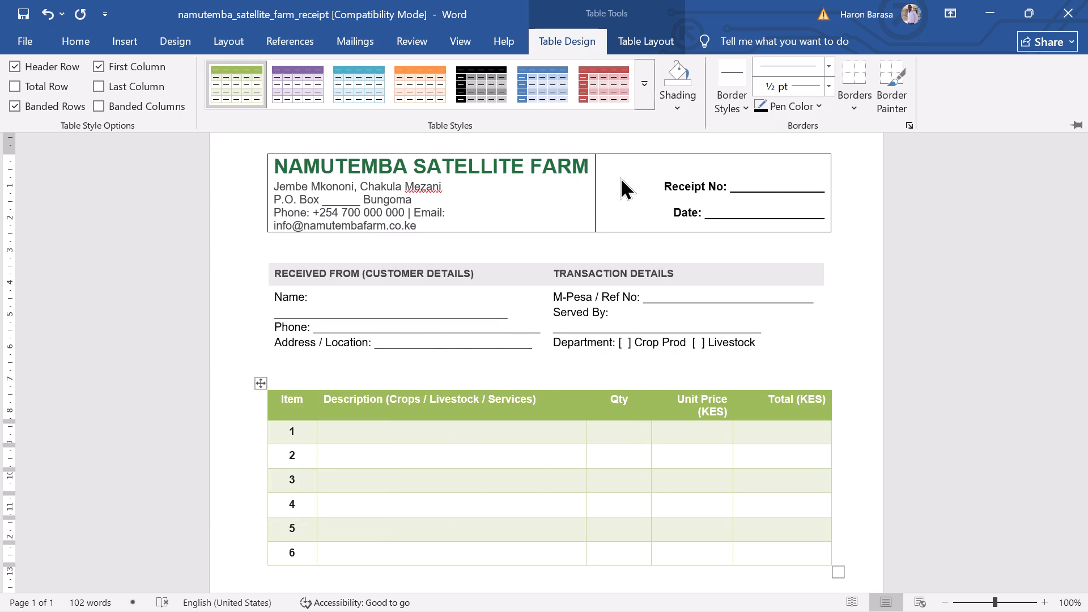
Shade the whole header row of the items table, from Item to Total (KES), with the standard green colour.
click(681, 99)
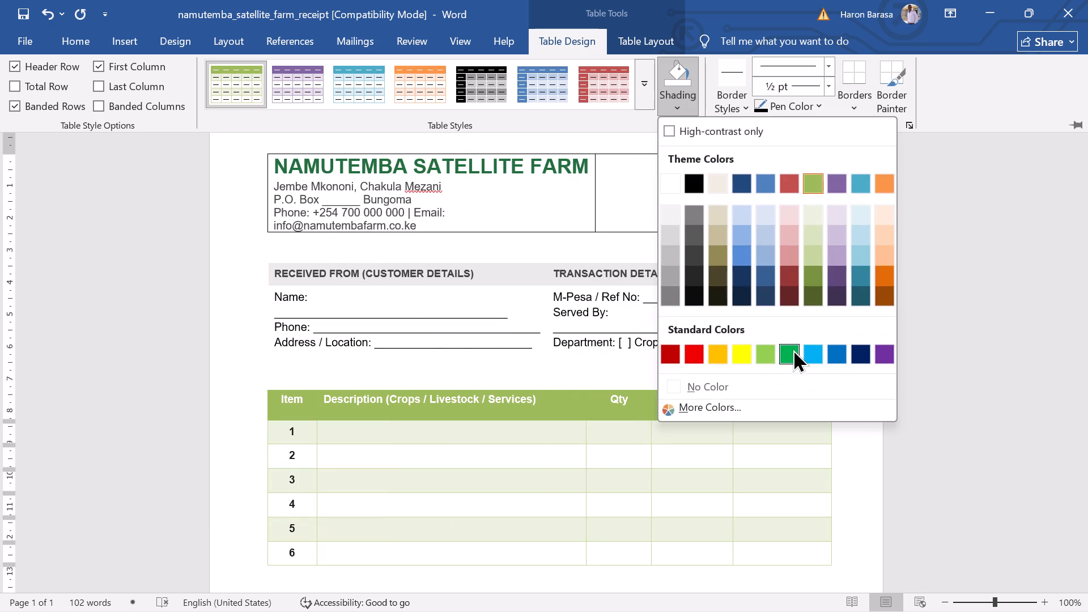
click(793, 349)
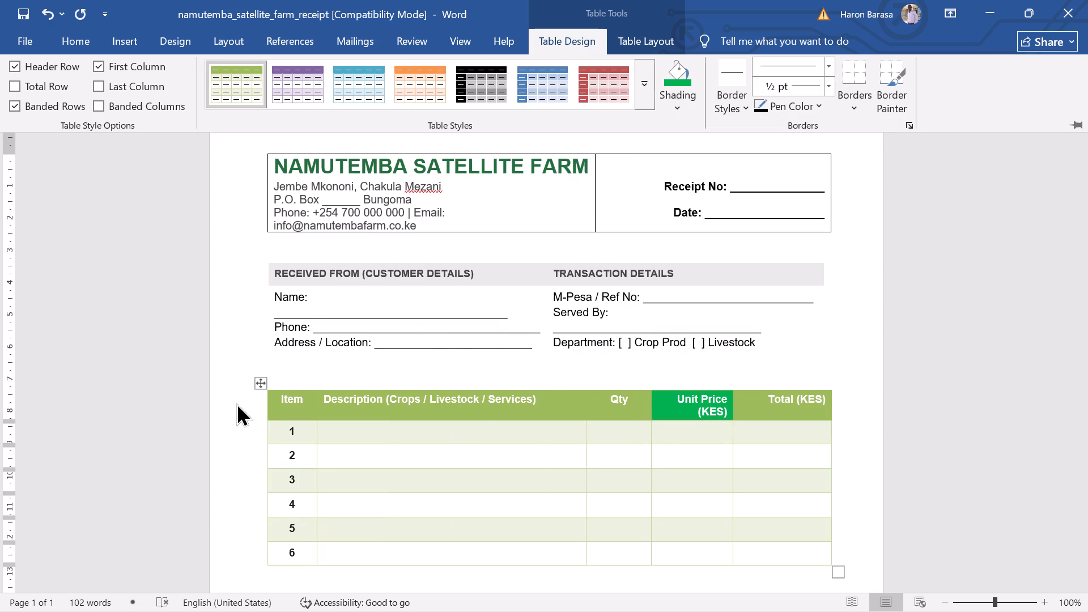
click(299, 400)
drag(288, 409, 736, 403)
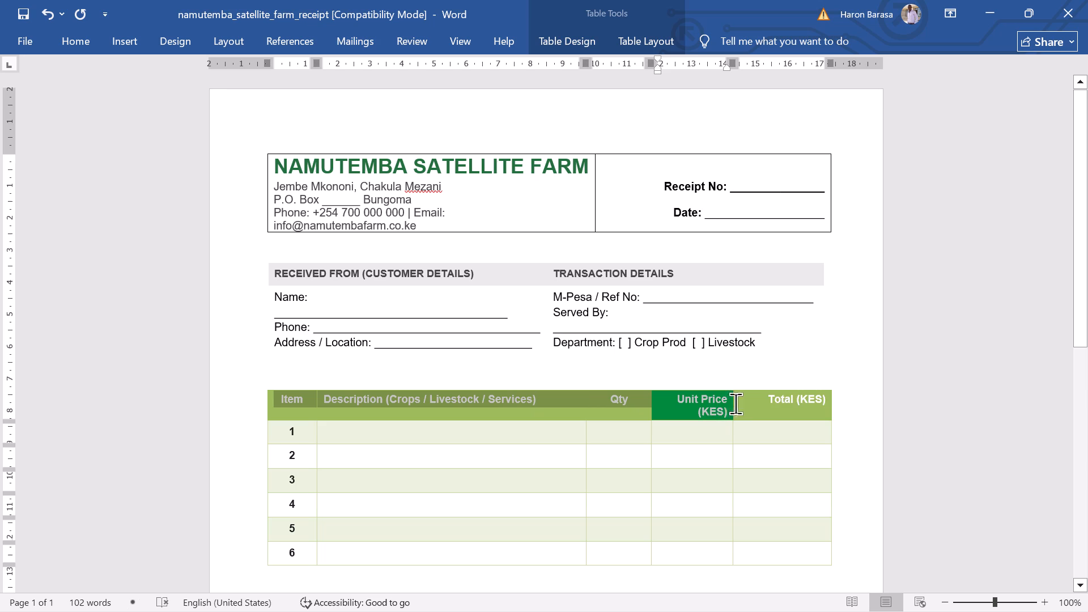
drag(736, 403, 752, 405)
click(566, 35)
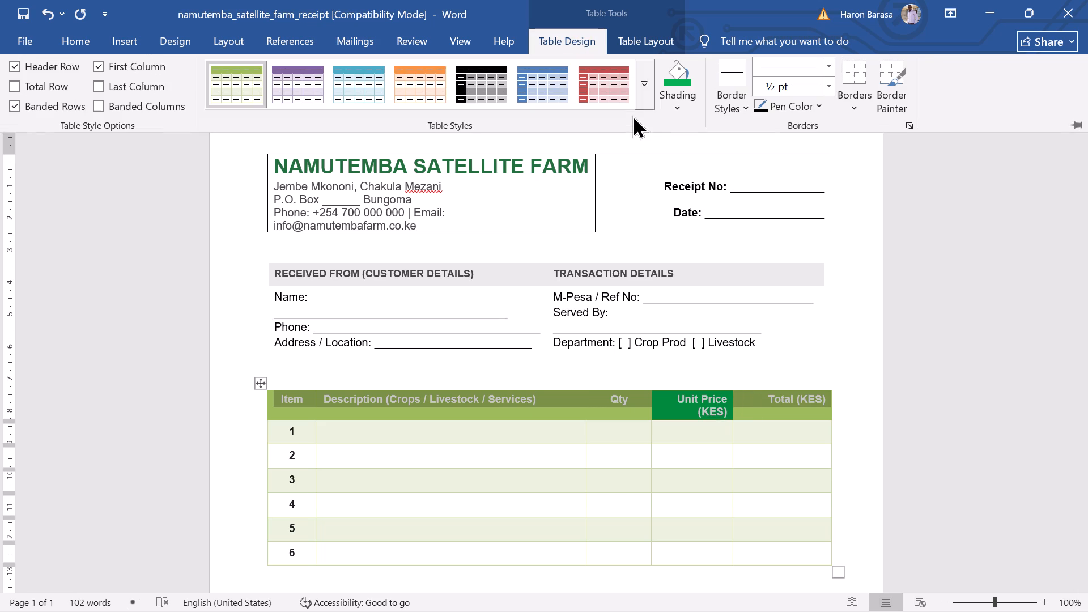
click(682, 84)
click(617, 441)
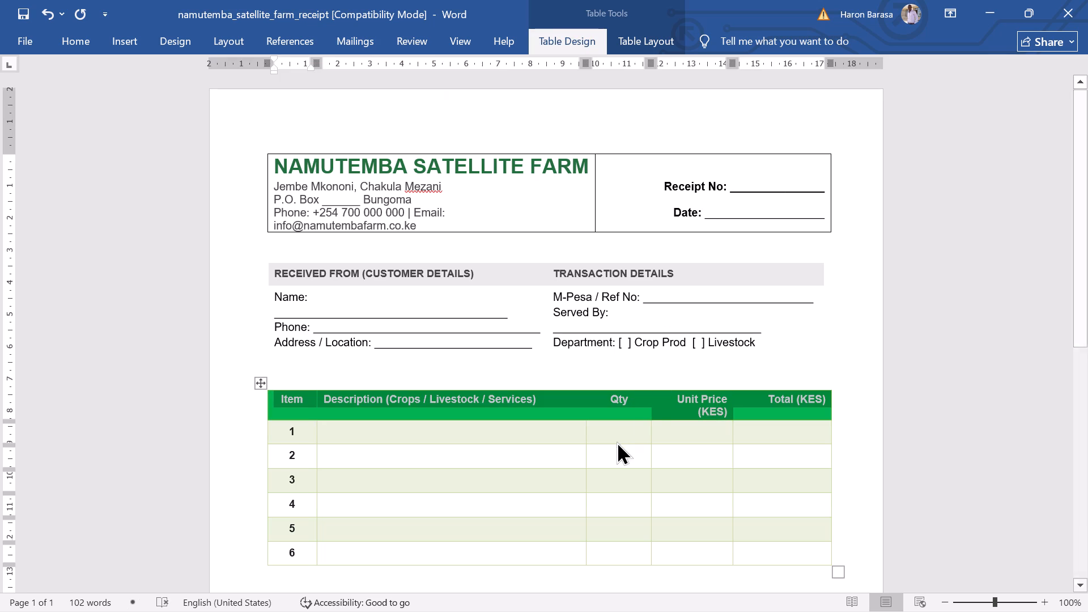
click(617, 441)
Widen the Unit Price (KES) column of the items table until its heading fits on one line.
scroll(570, 461, down, 1)
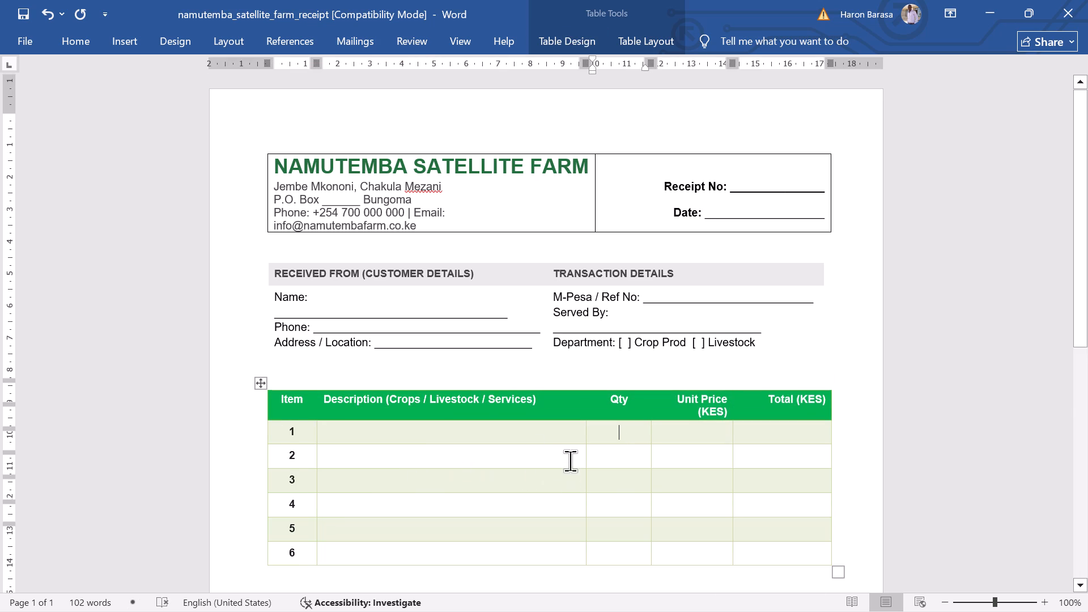
scroll(570, 461, down, 2)
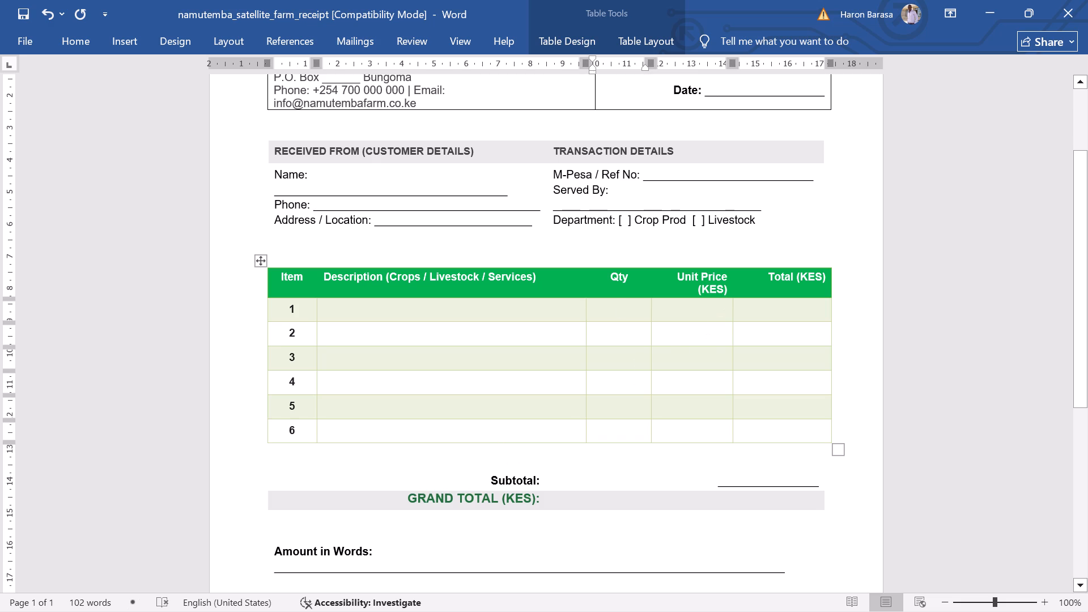
drag(732, 314, 743, 318)
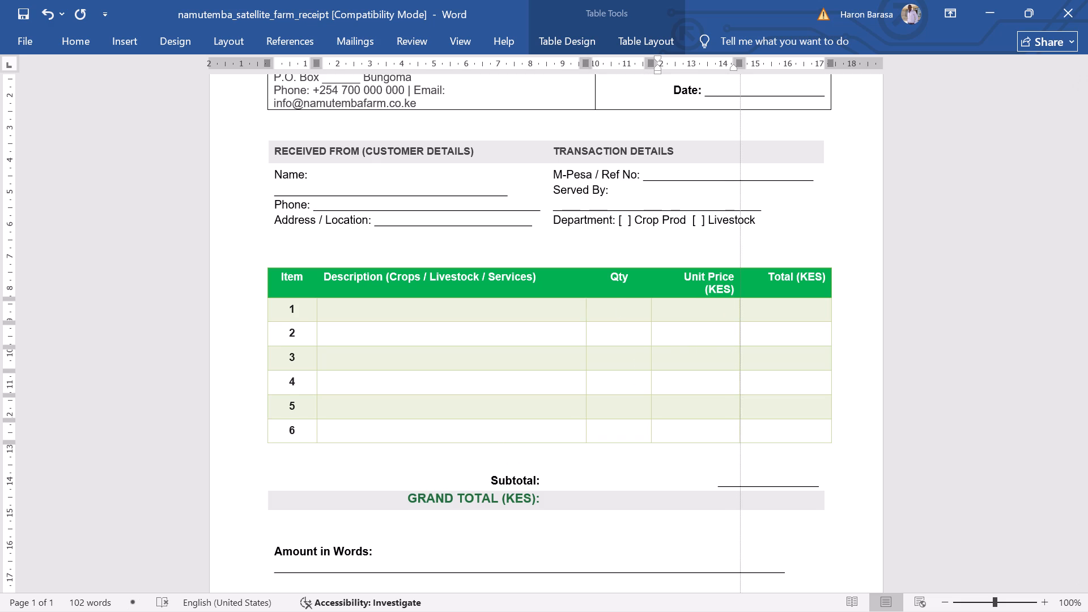
drag(743, 318, 746, 318)
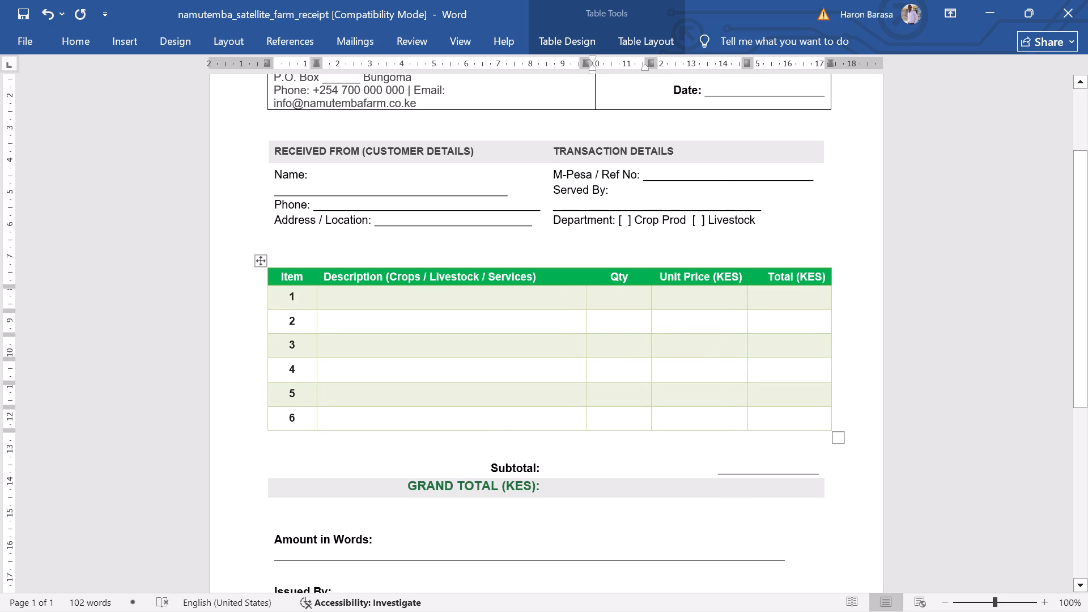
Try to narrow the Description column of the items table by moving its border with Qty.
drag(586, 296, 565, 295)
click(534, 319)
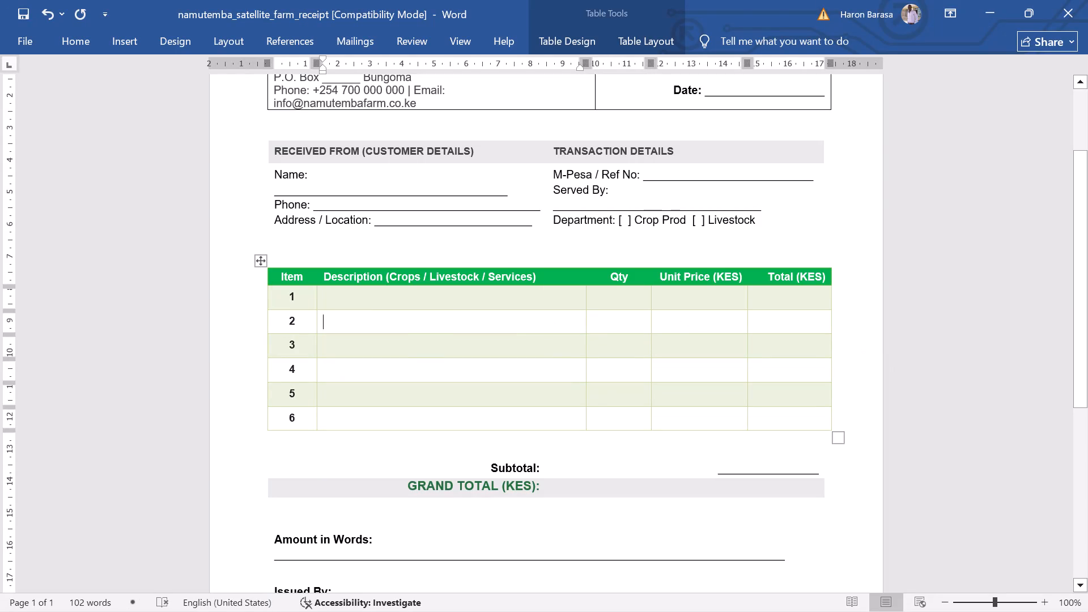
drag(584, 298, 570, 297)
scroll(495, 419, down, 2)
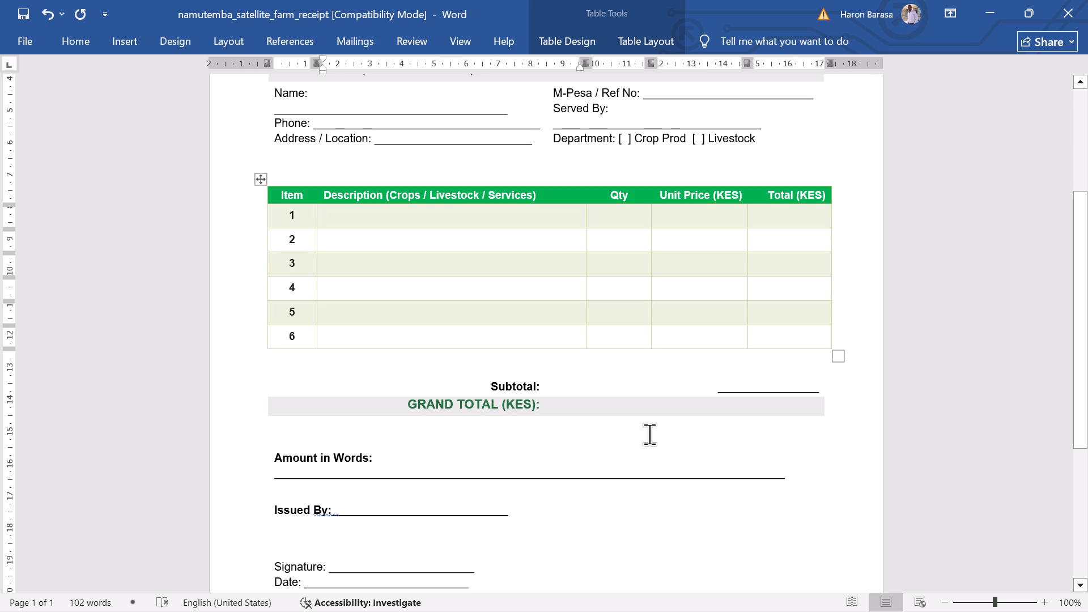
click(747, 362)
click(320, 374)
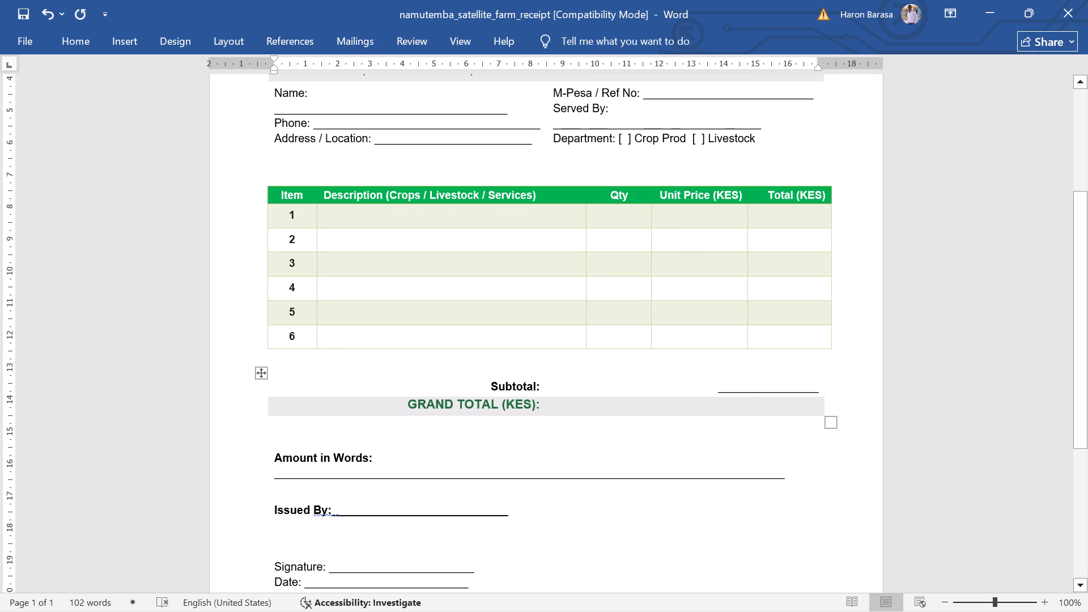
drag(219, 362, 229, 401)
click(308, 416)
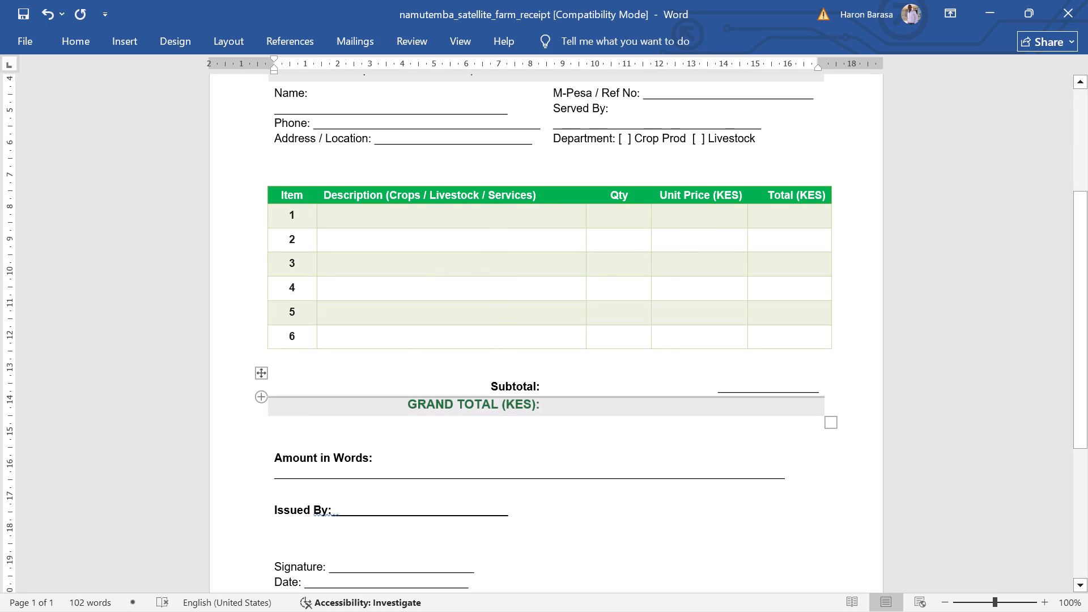
Apply the plain table style with light grey gridlines to the Subtotal and Grand Total table.
click(264, 373)
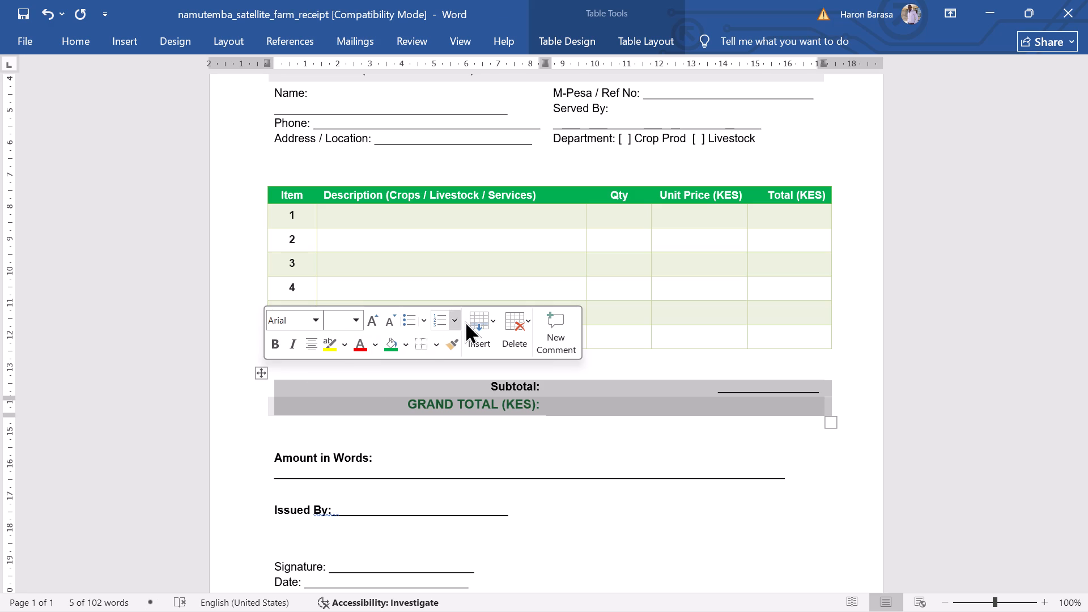
click(575, 37)
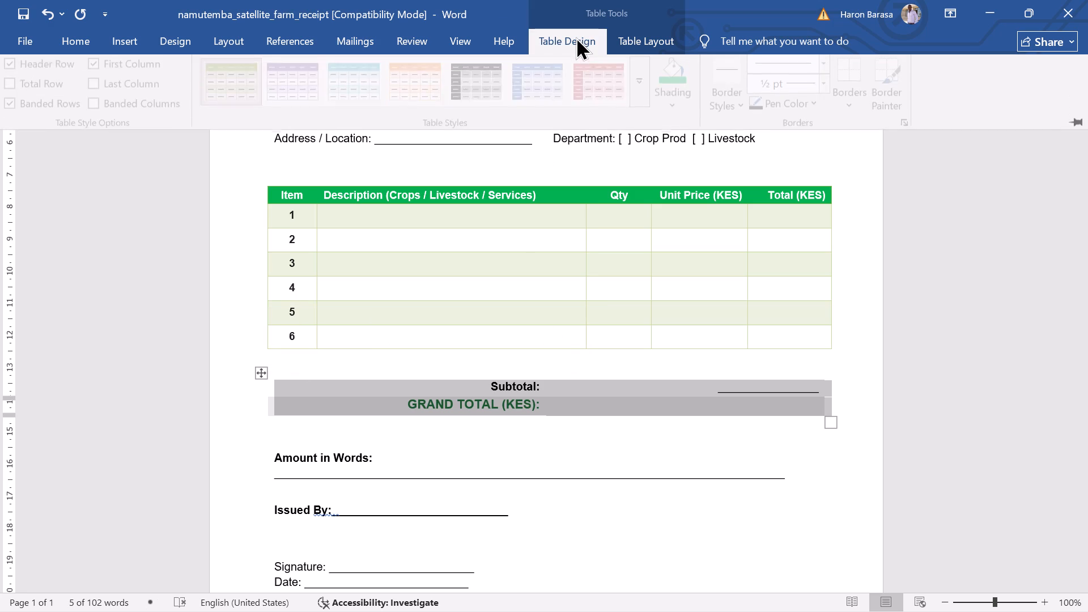
click(656, 37)
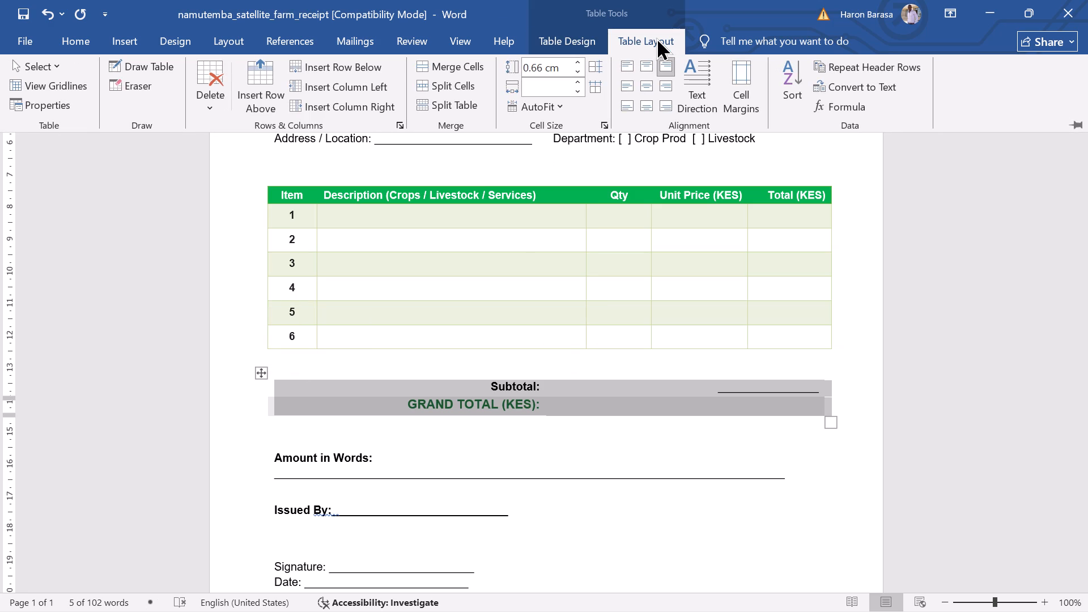
click(582, 37)
click(644, 79)
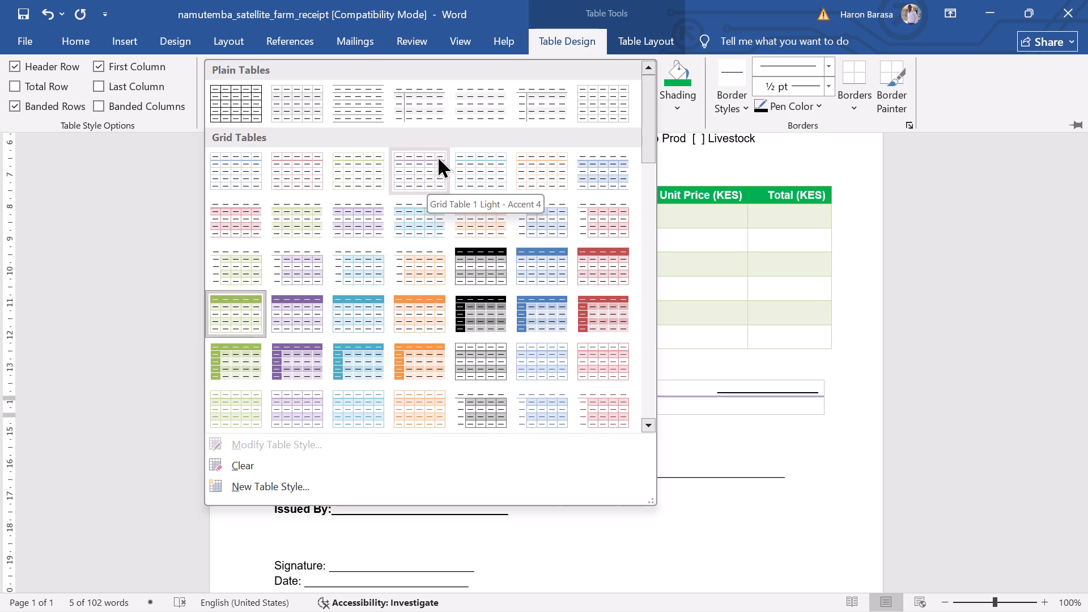
click(606, 98)
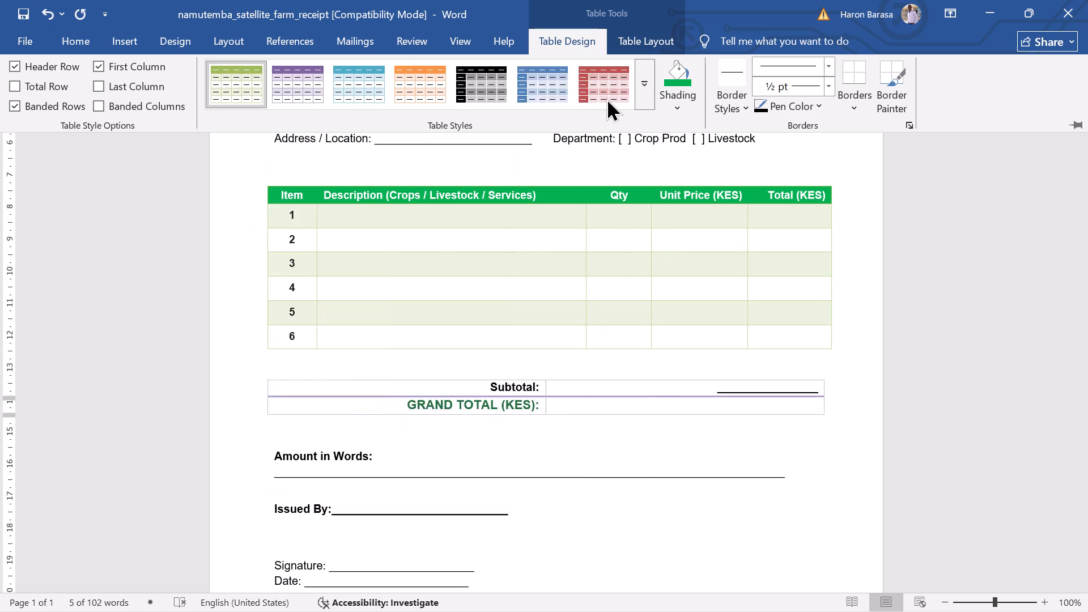
double_click(555, 432)
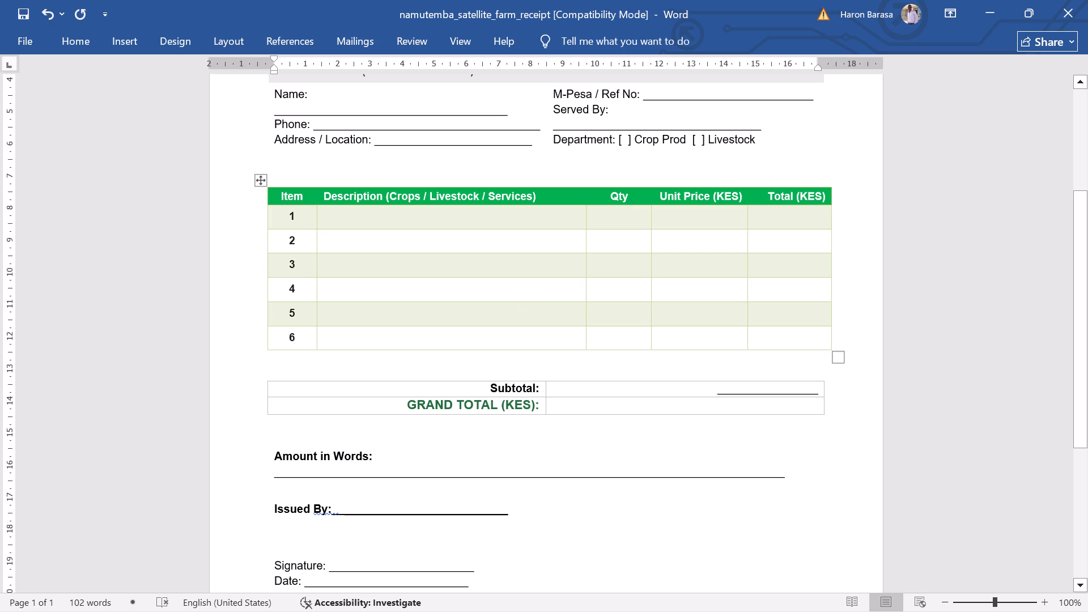
Review the whole receipt, from the farm header down to the closing thank-you lines.
click(498, 148)
scroll(492, 194, up, 3)
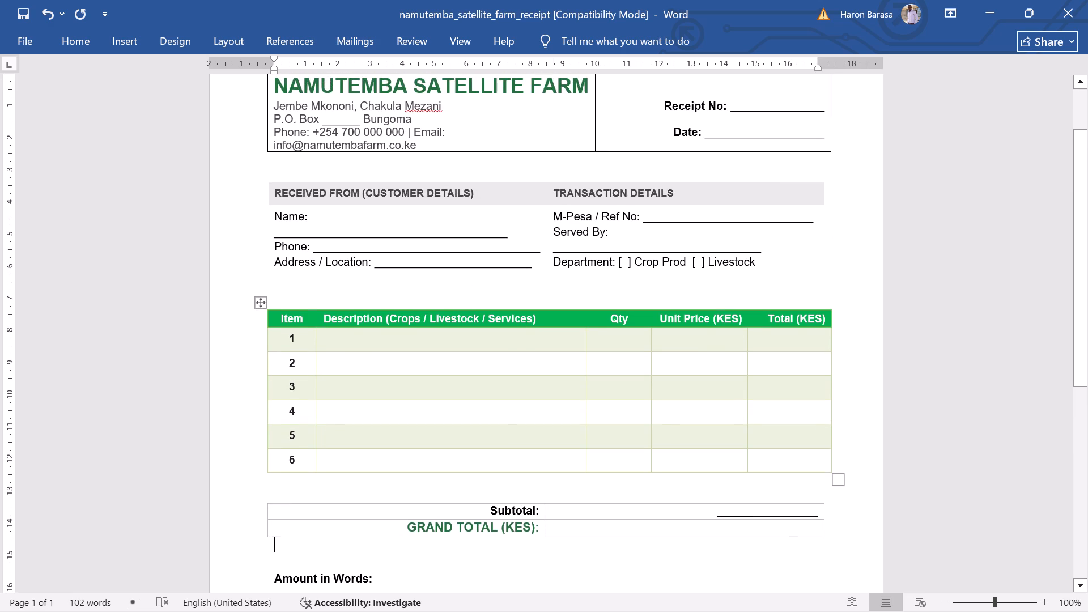
scroll(462, 306, up, 5)
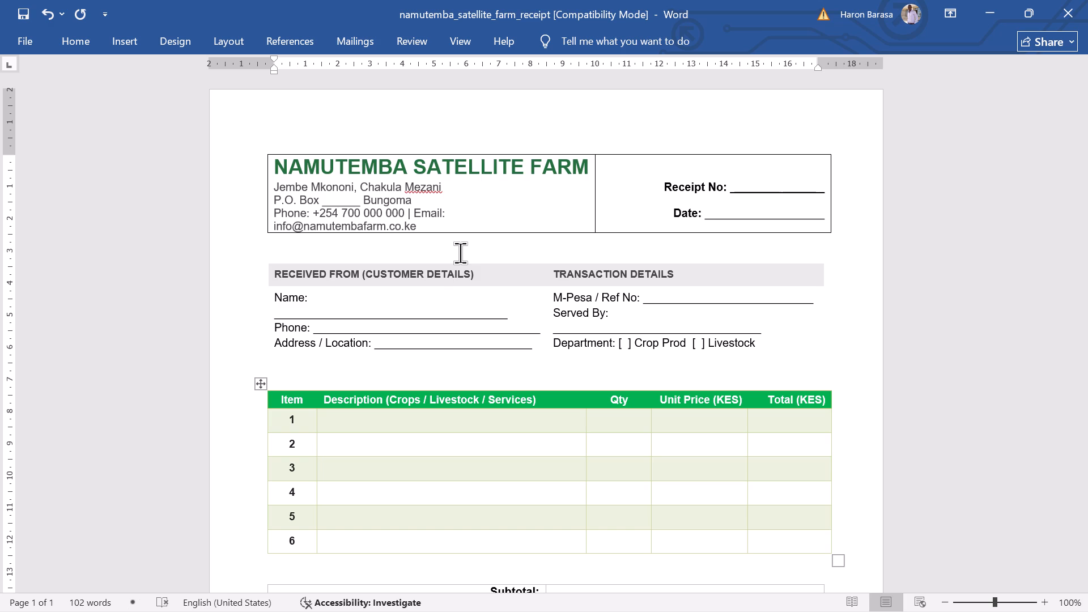
click(462, 343)
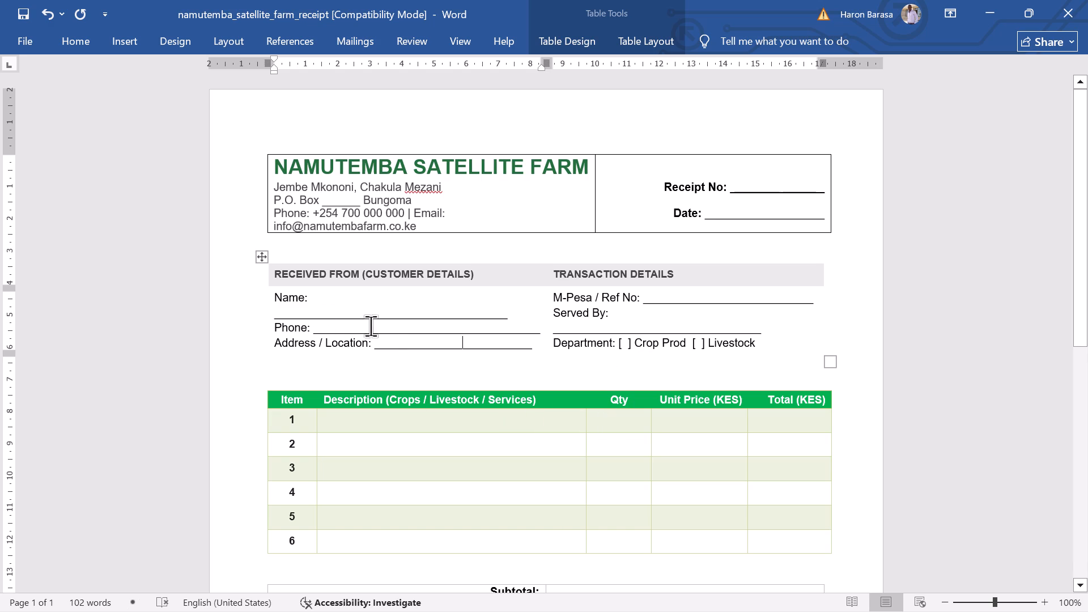
scroll(456, 400, down, 6)
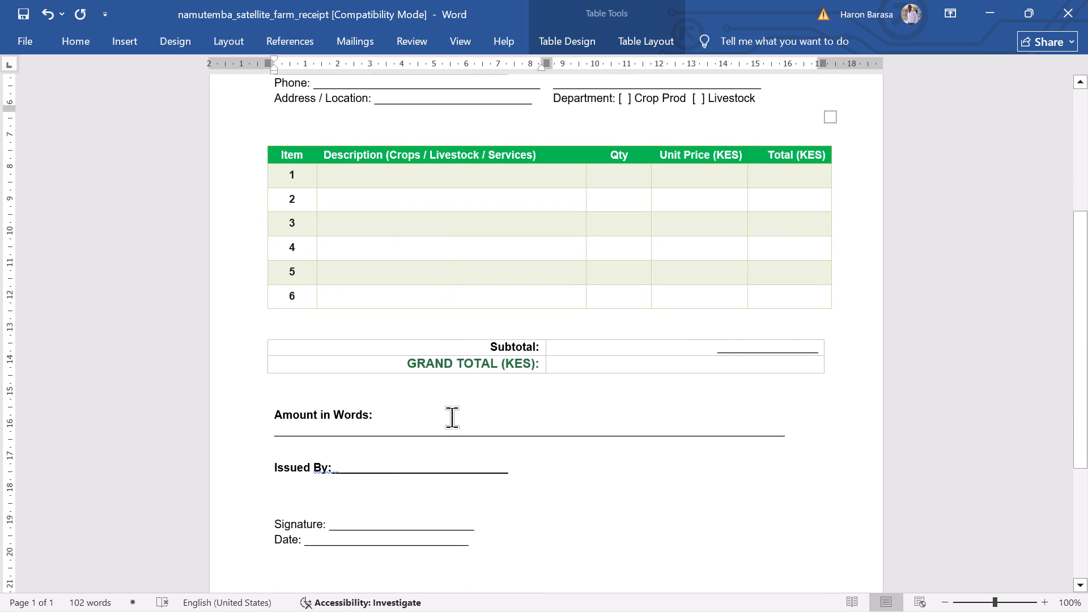
scroll(379, 499, down, 3)
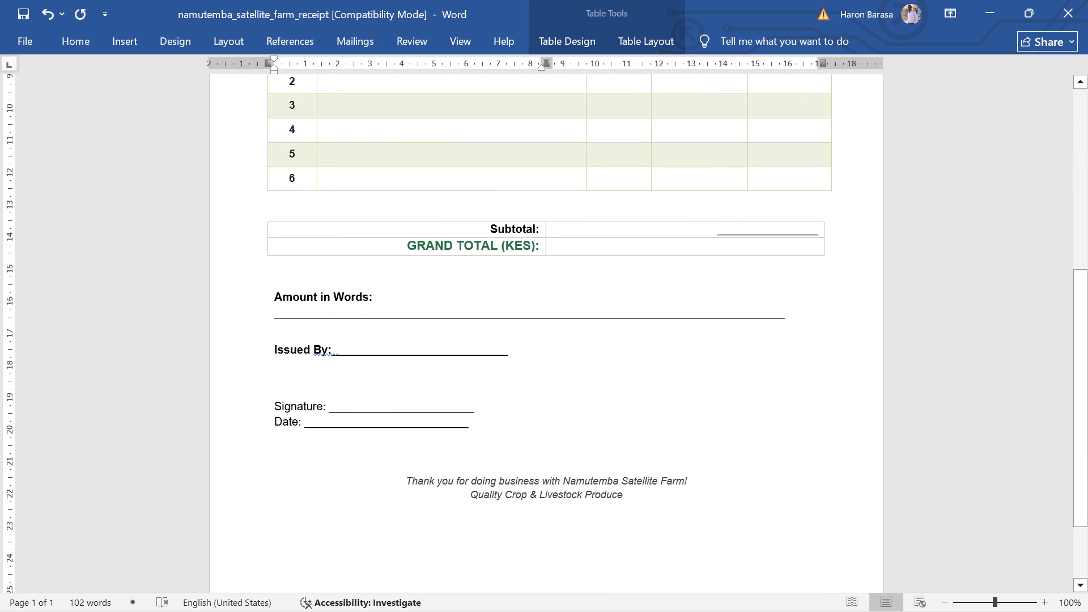
scroll(431, 483, down, 4)
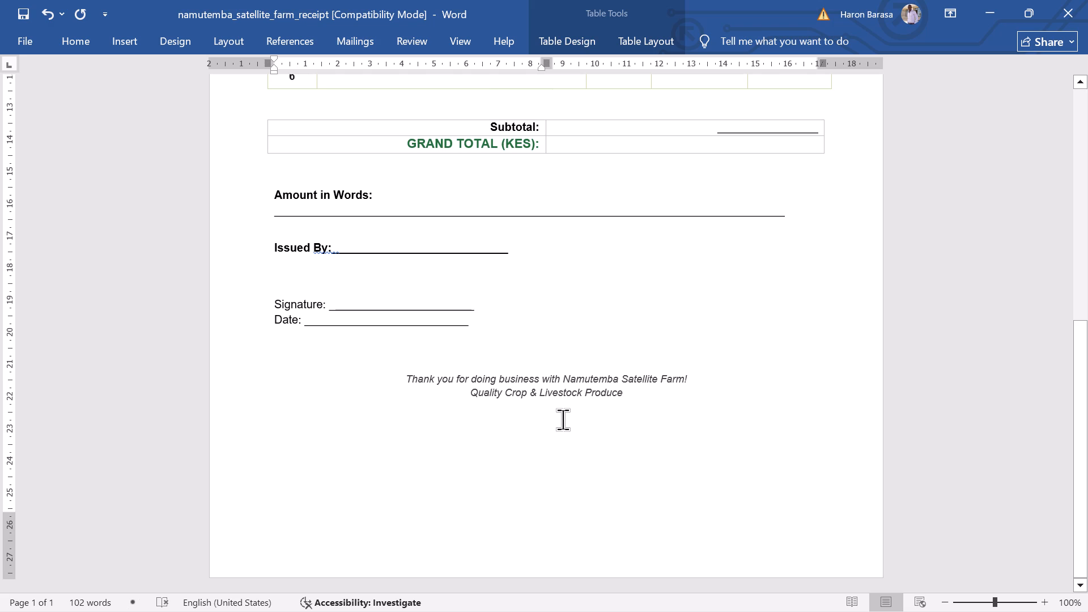
scroll(587, 354, up, 4)
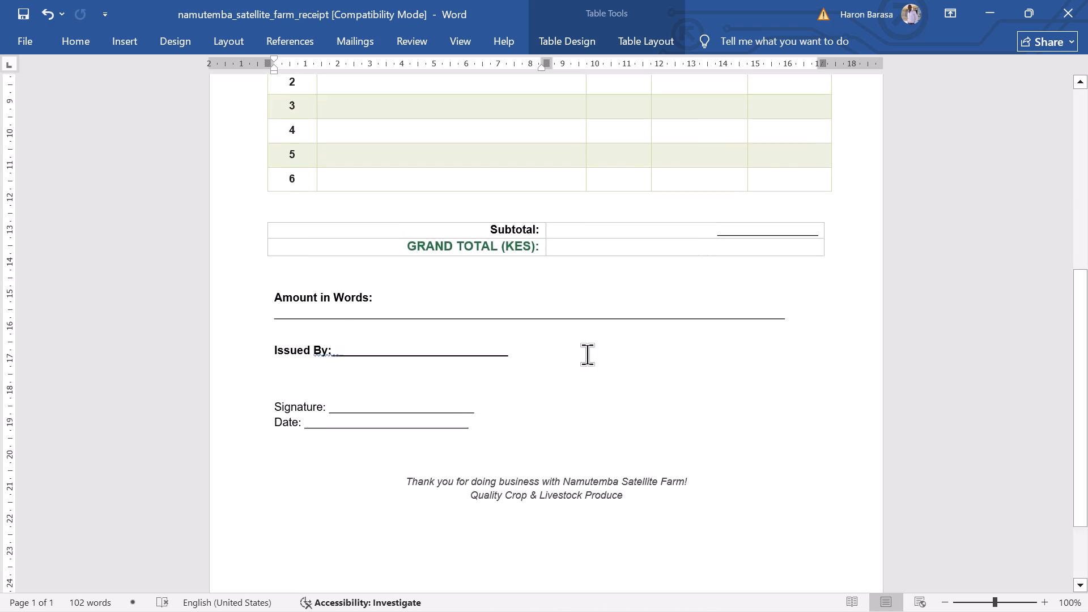
scroll(587, 354, up, 4)
scroll(588, 376, down, 6)
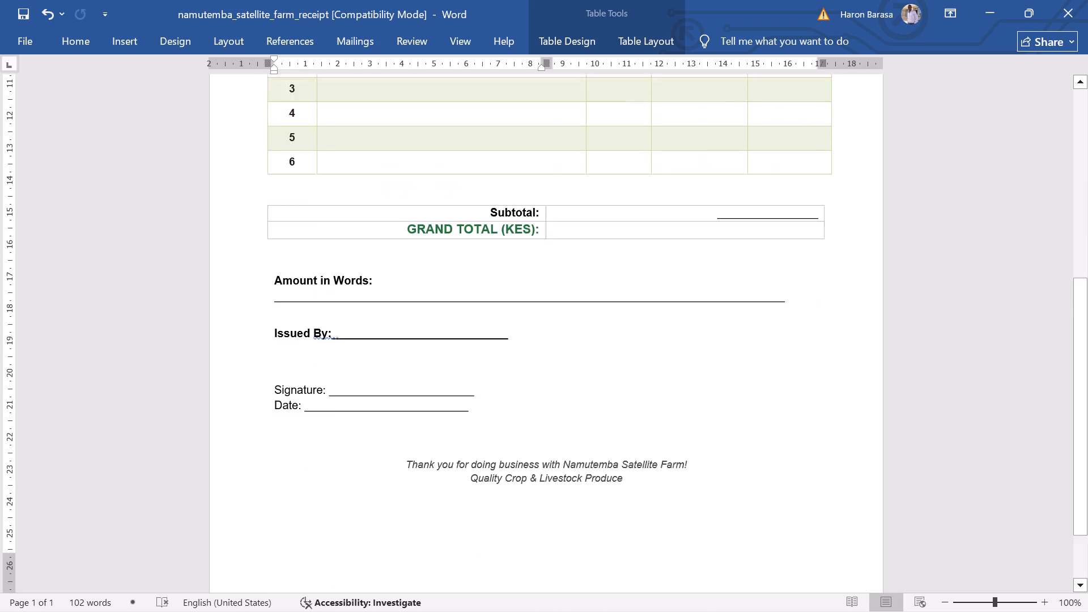
scroll(583, 392, down, 7)
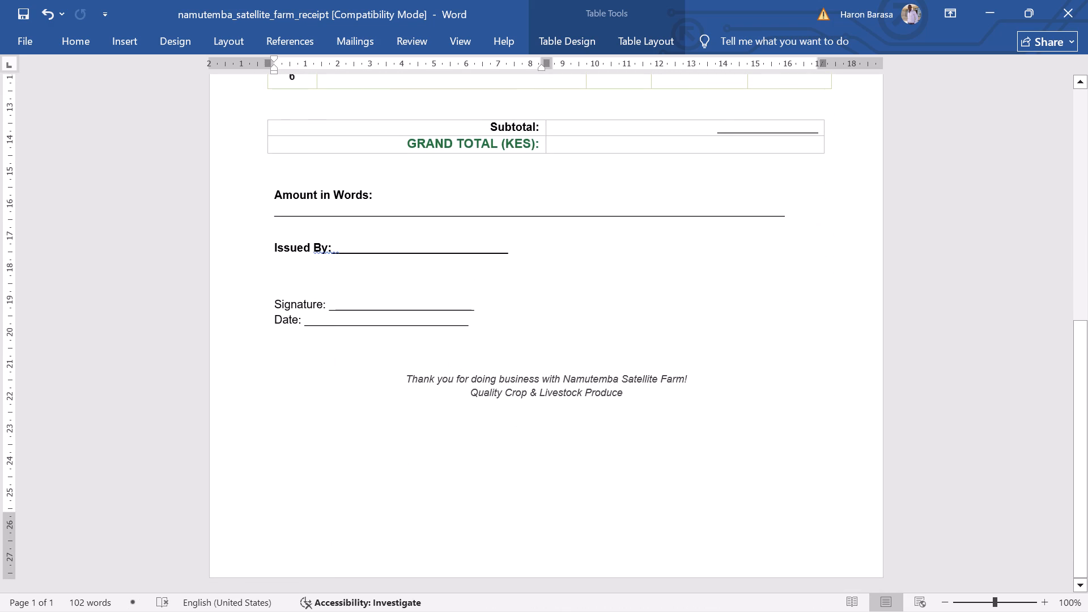
Remove "& Livestock" from the closing line so it reads "Quality Crop Produce".
click(586, 388)
key(BackSpace)
key(BackSpace)
key(BackSpace)
key(BackSpace)
key(BackSpace)
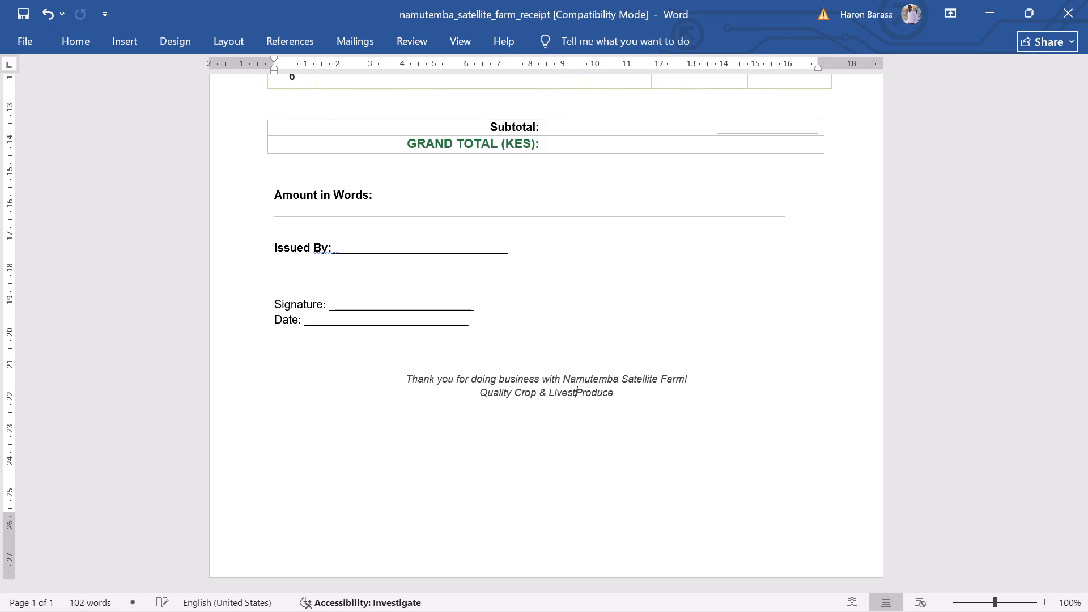
key(BackSpace)
key(BackSpace)
key(BackSpace)
key(BackSpace)
key(BackSpace)
key(BackSpace)
key(BackSpace)
key(BackSpace)
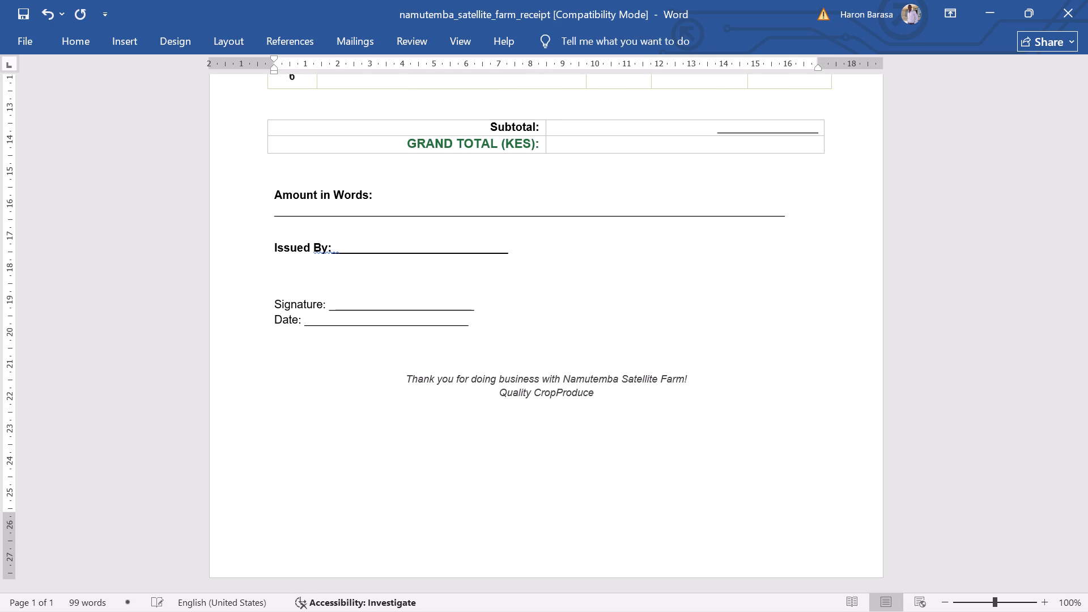
key(space)
Delete the Transaction Details column from the table below the farm header.
scroll(581, 415, up, 1)
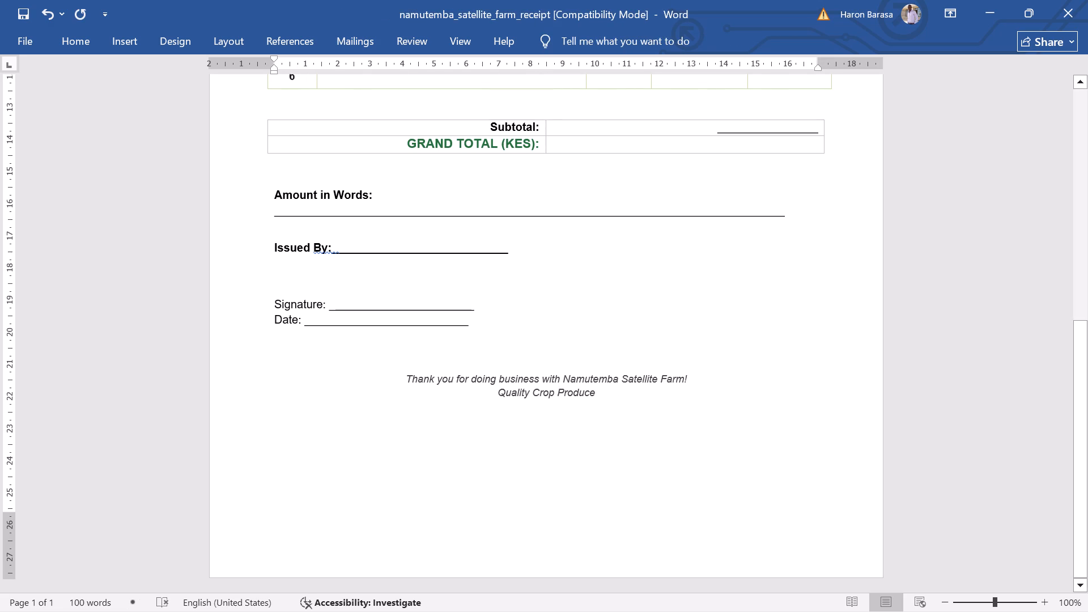
scroll(581, 415, up, 7)
scroll(566, 355, down, 5)
scroll(566, 354, up, 18)
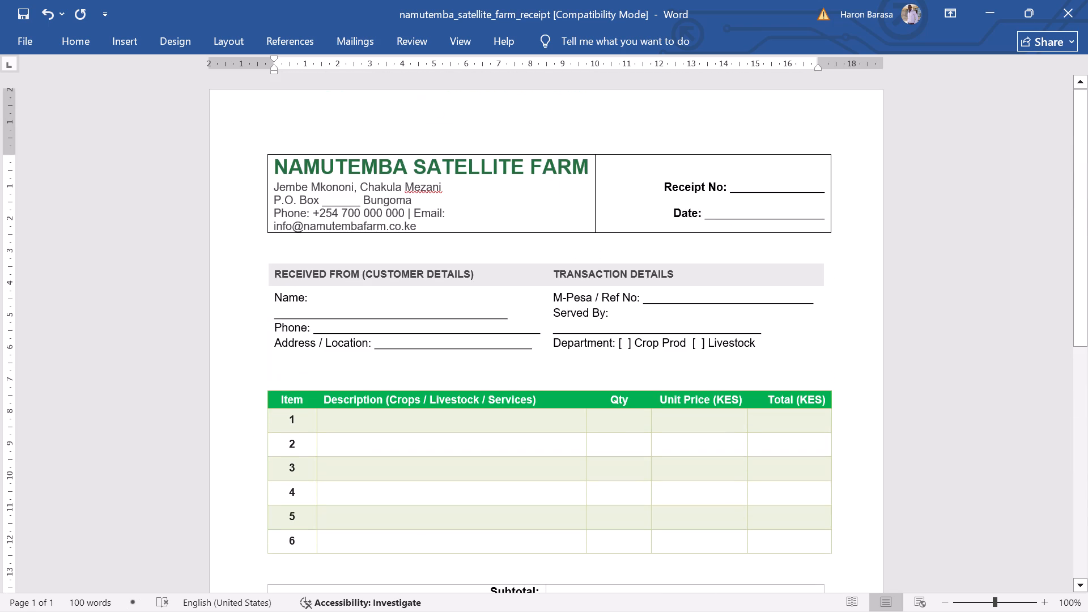
scroll(566, 354, up, 12)
click(487, 274)
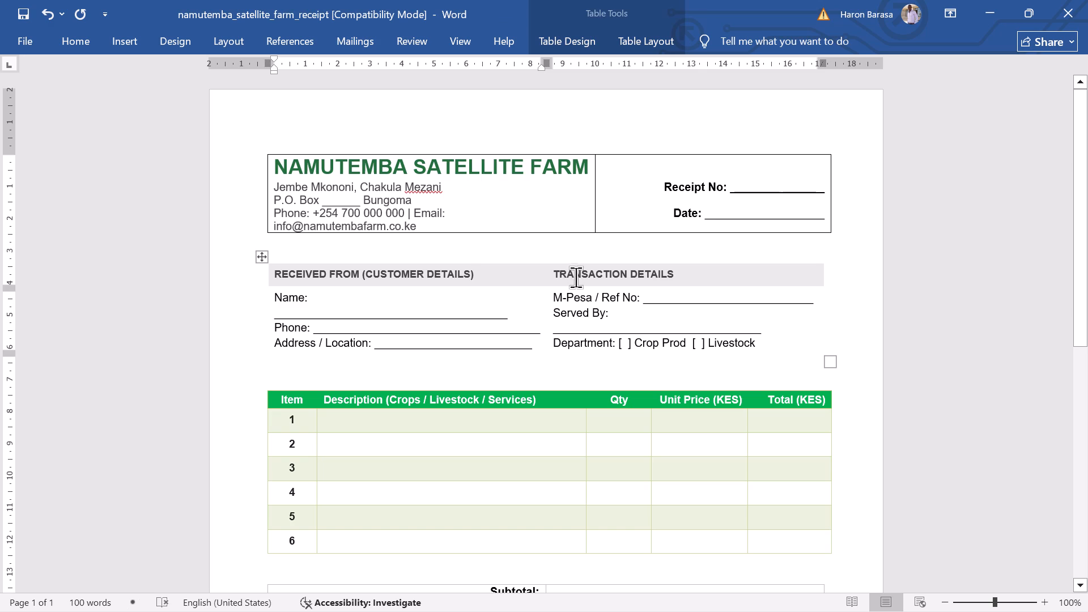
click(635, 256)
drag(670, 280, 689, 334)
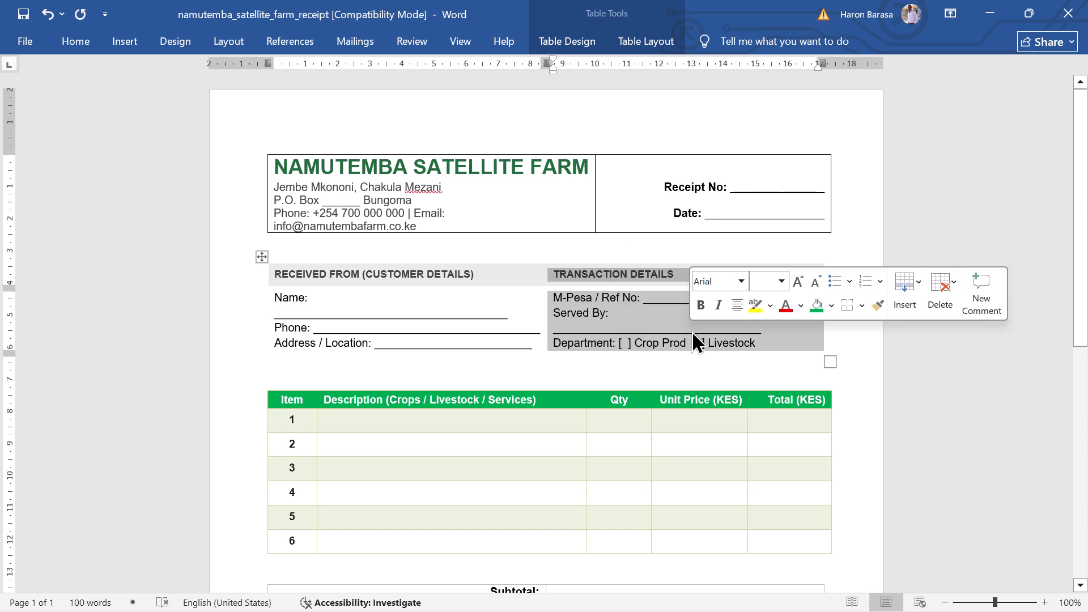
click(949, 284)
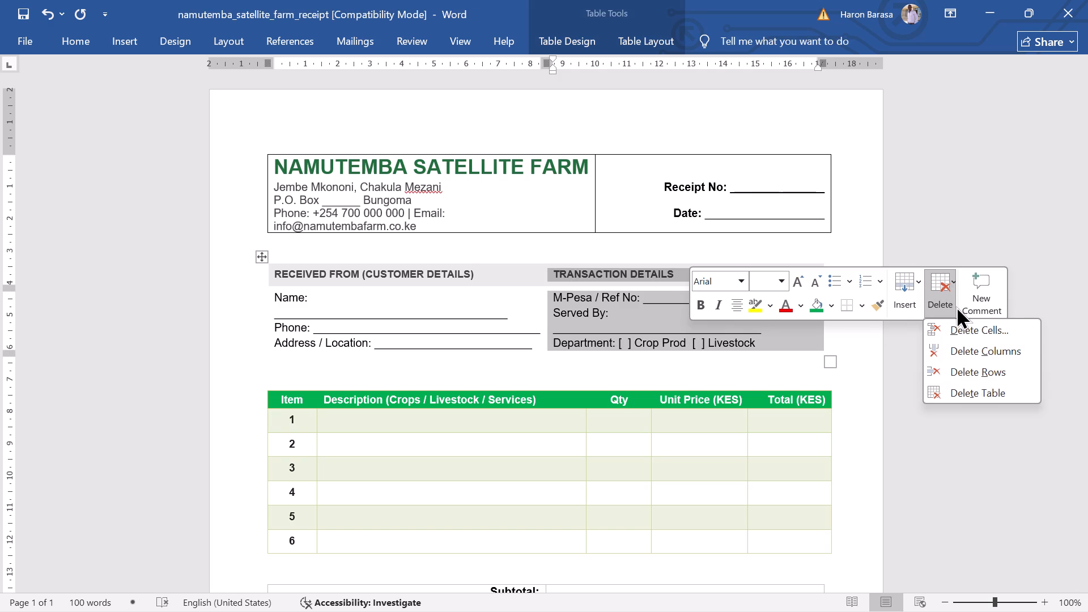
click(967, 355)
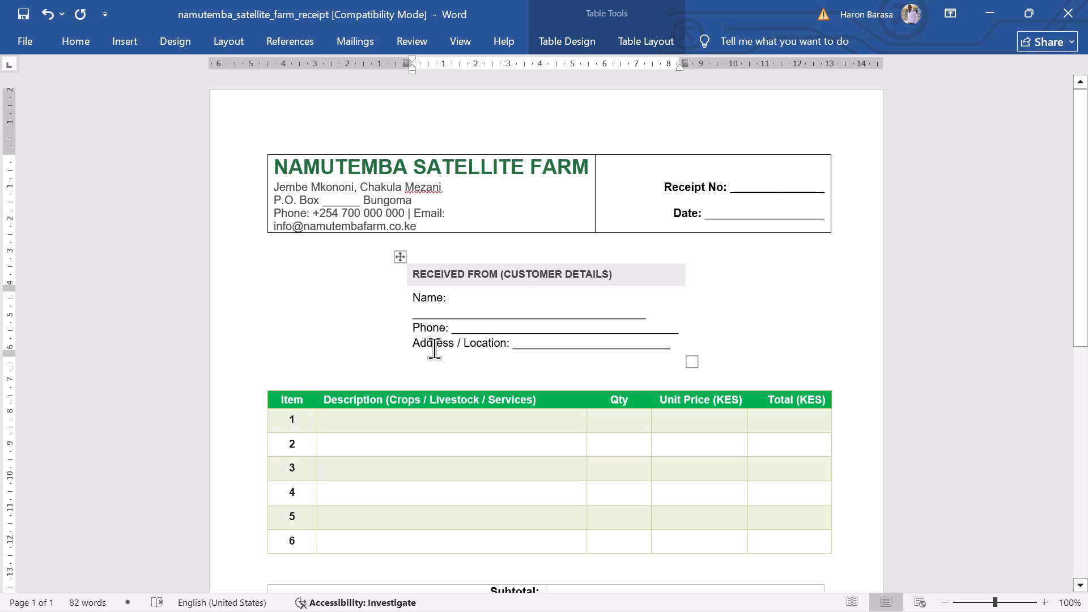
Apply the plain table style with black gridlines to the Received From (Customer Details) table.
click(423, 287)
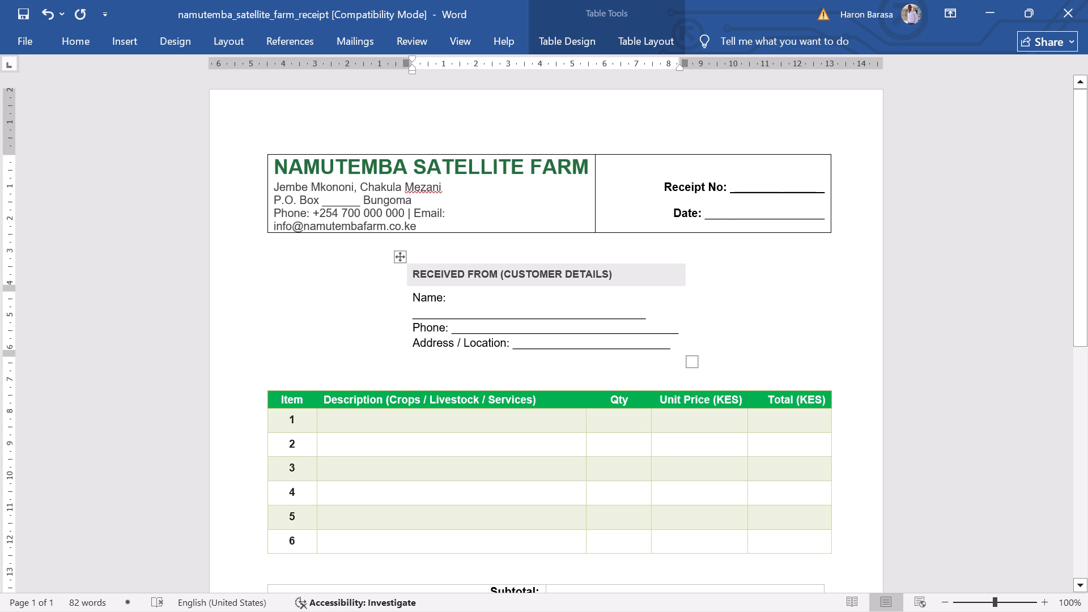
click(405, 257)
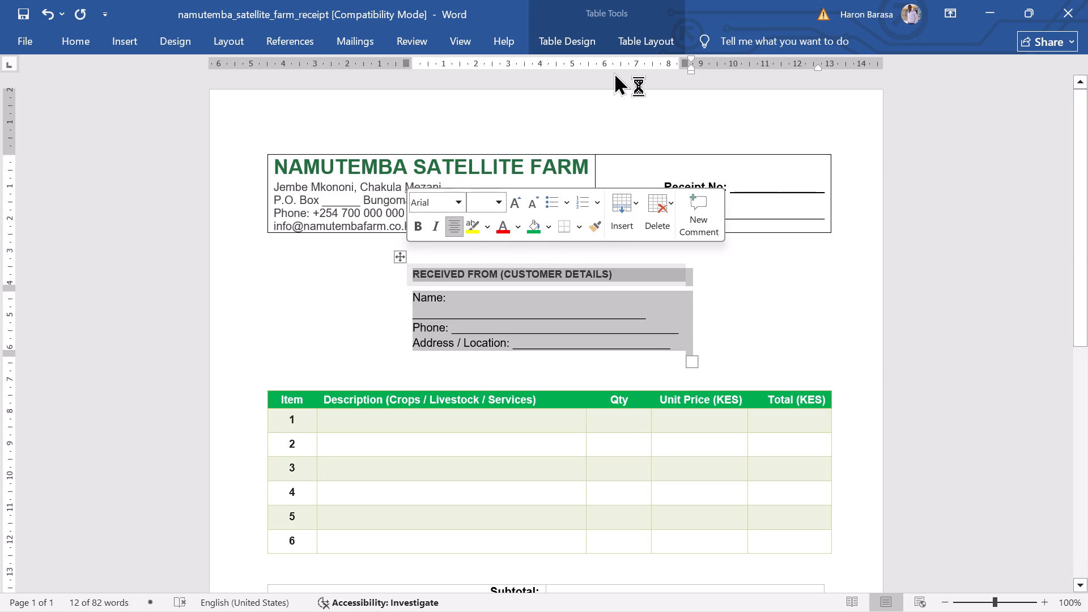
click(554, 44)
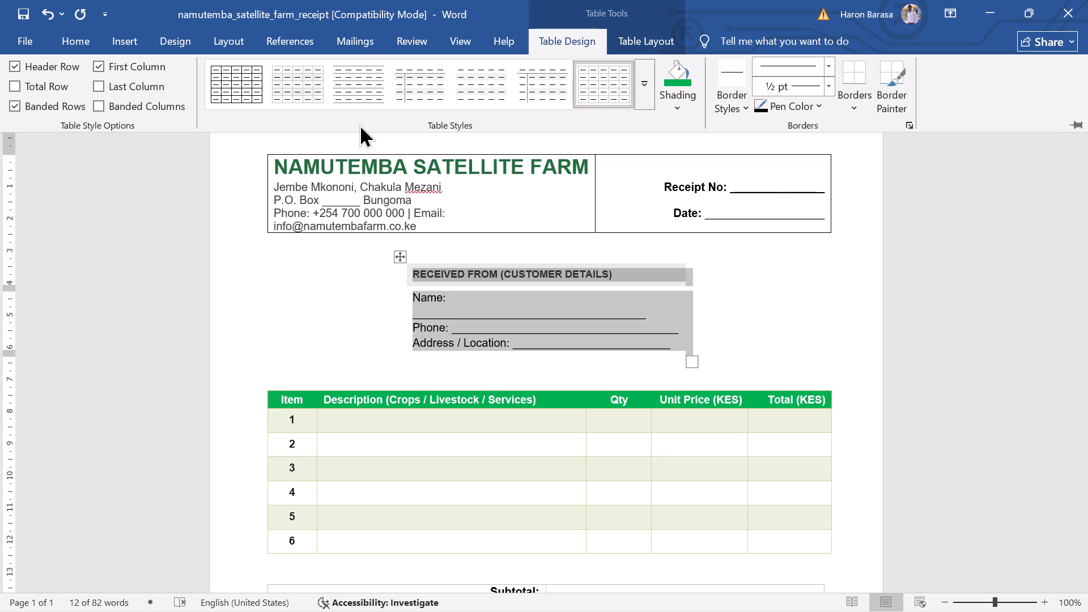
click(250, 83)
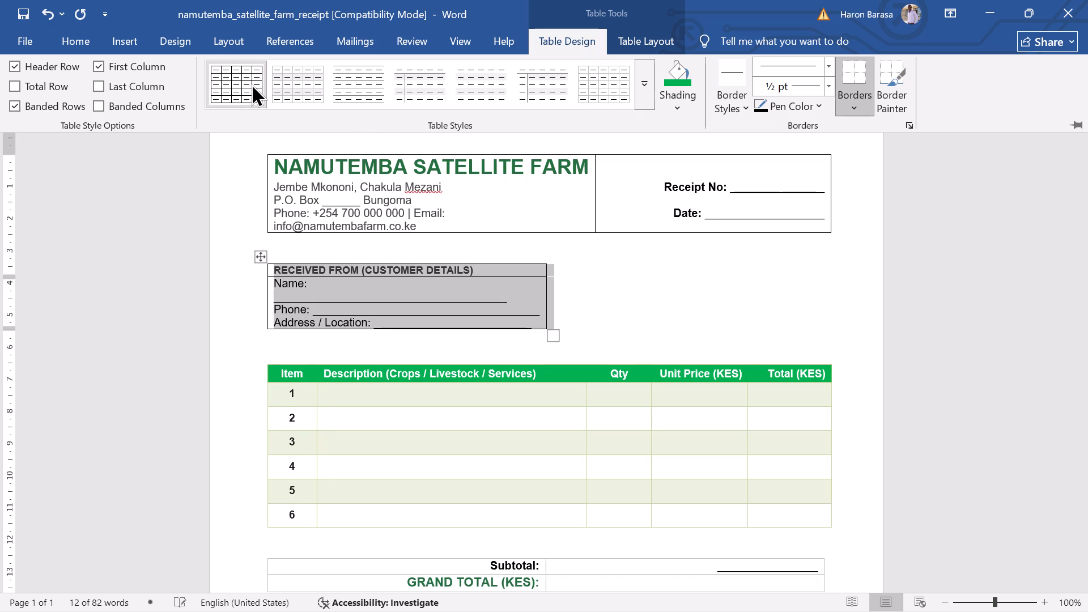
click(464, 285)
click(464, 285)
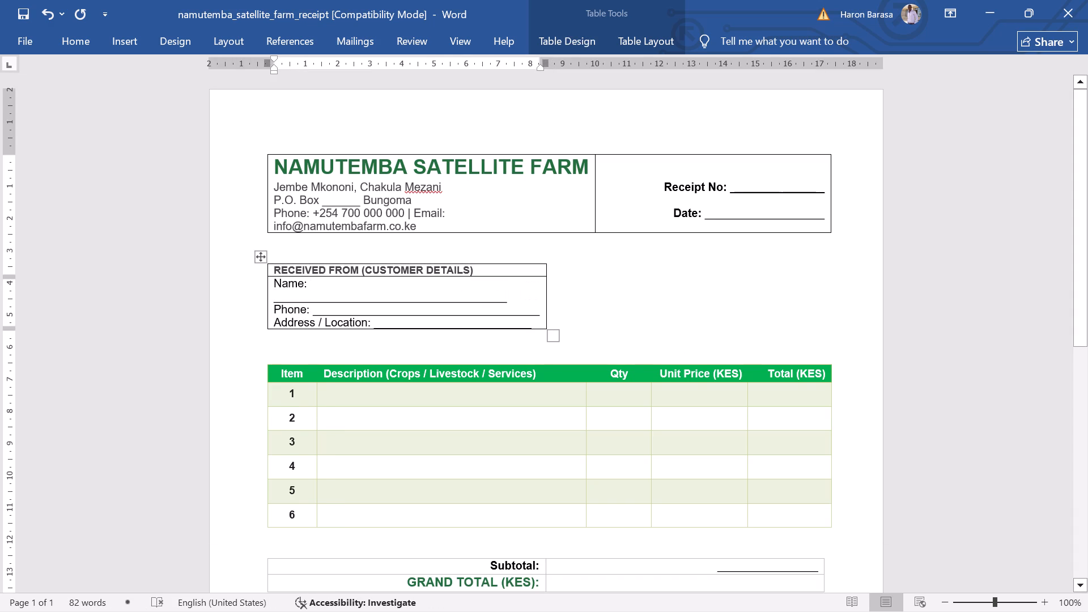
Widen the Received From (Customer Details) table to about the width of the farm header table.
drag(546, 287, 834, 286)
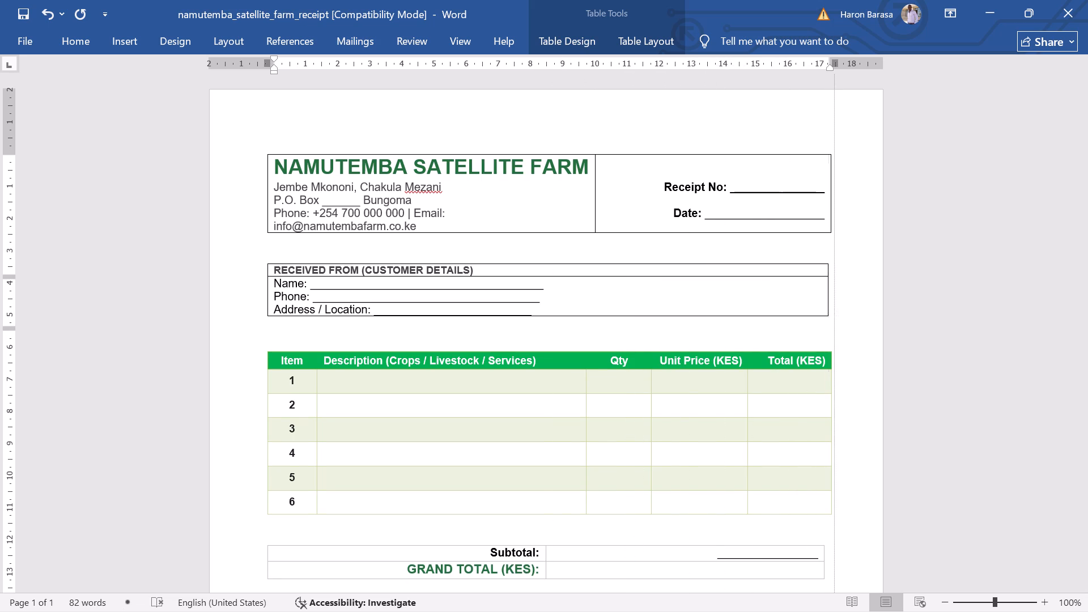
drag(834, 286, 830, 285)
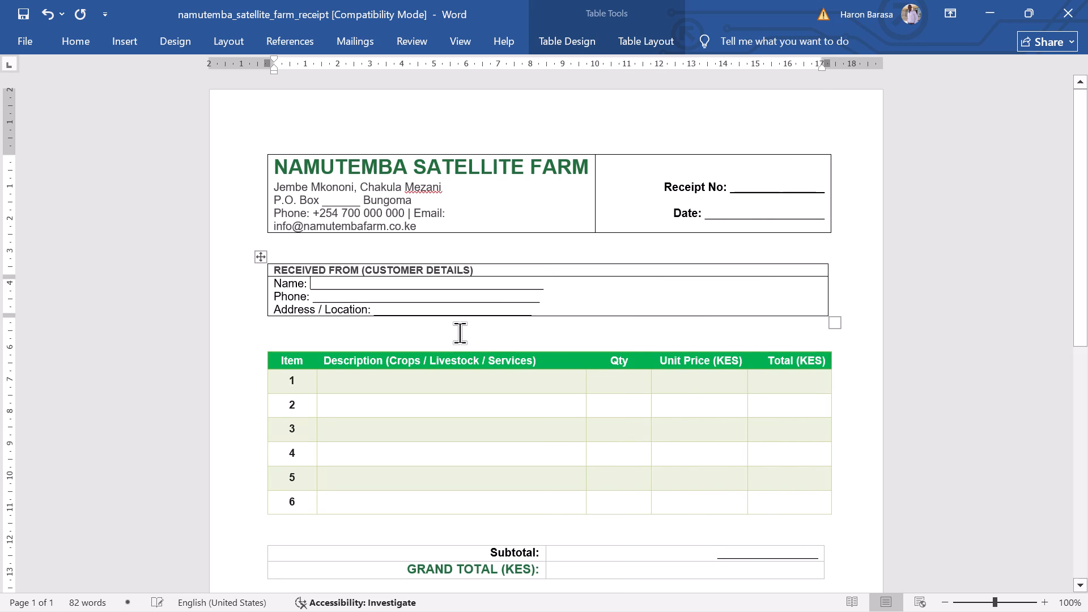
Remove the empty line between the Received From (Customer Details) table and the items table.
click(460, 333)
key(Delete)
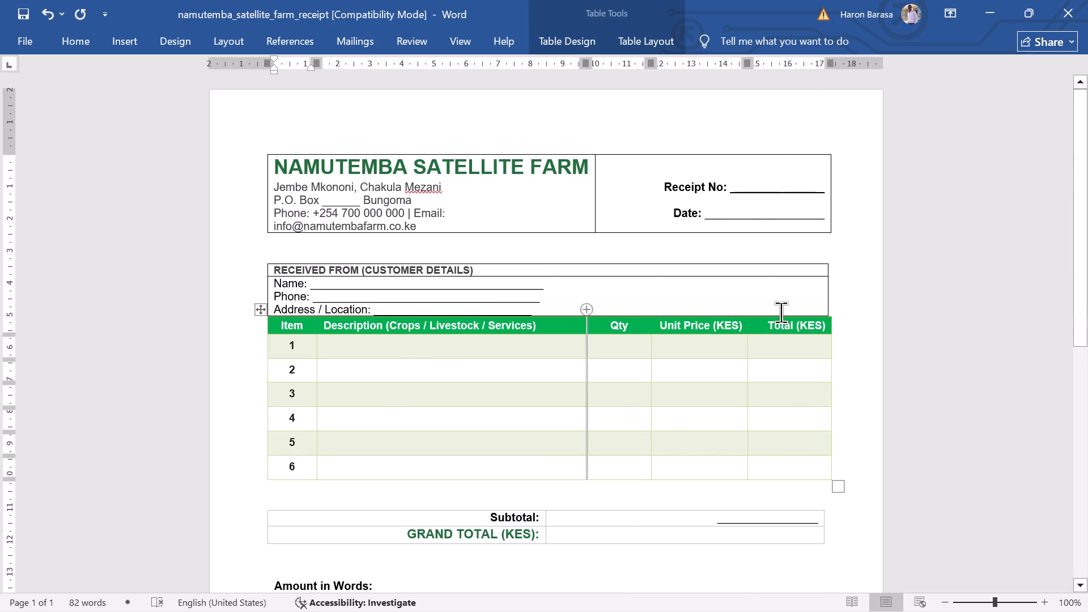
click(926, 270)
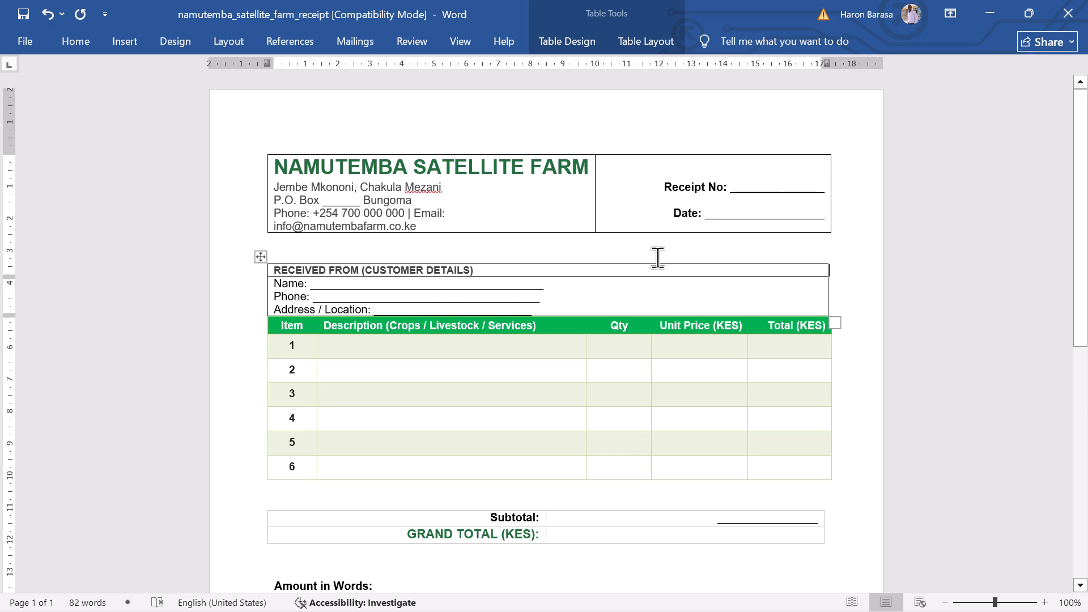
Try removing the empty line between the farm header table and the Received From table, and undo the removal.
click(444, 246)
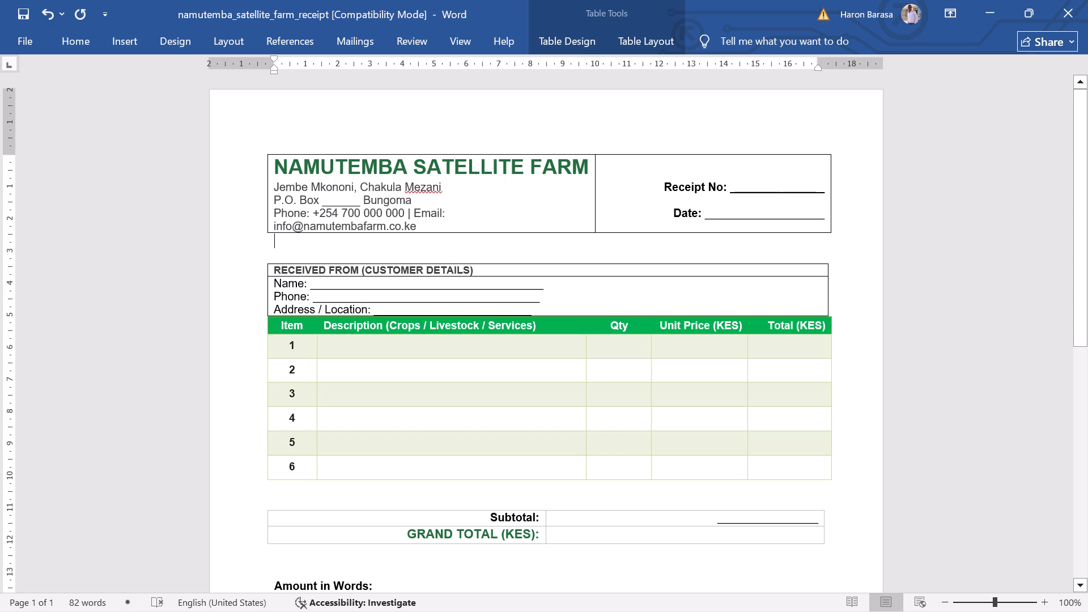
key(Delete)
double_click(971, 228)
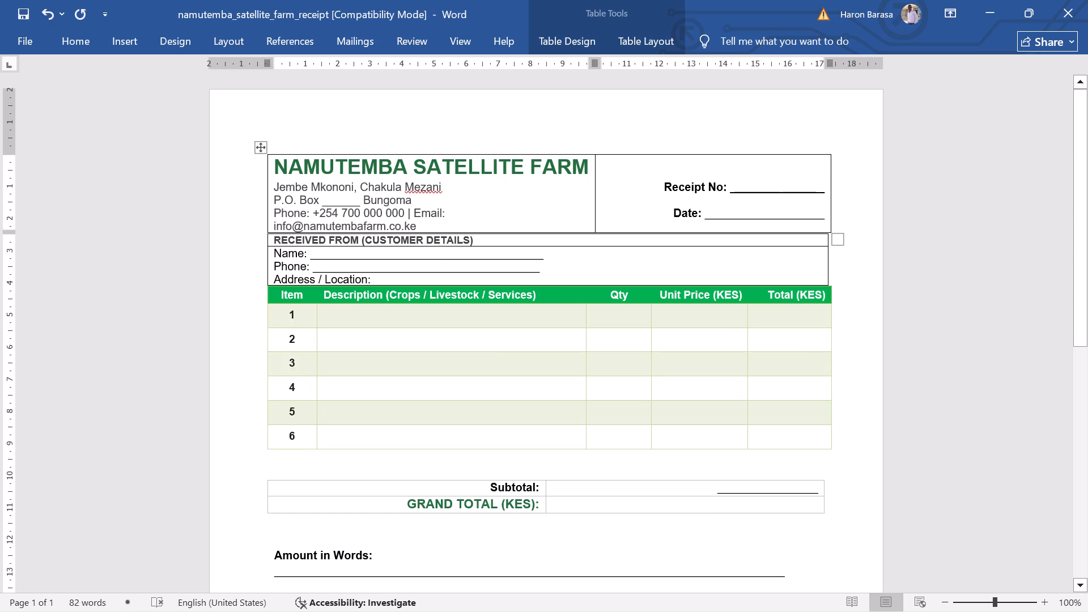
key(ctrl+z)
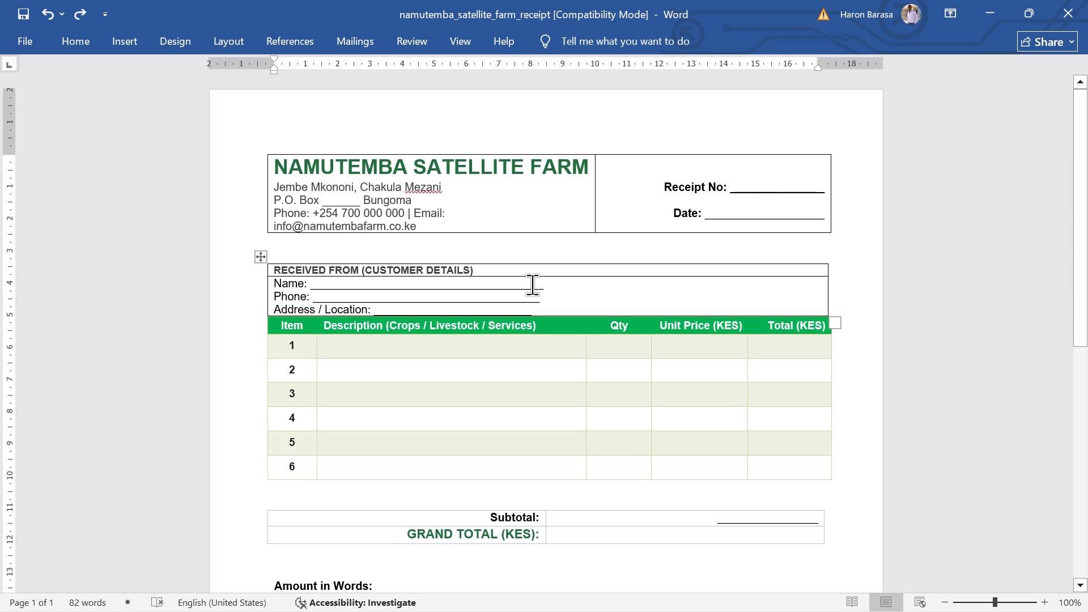
Shrink the empty line below the farm header table to 7 pt, with 1.0 line spacing and no space after the paragraph.
click(75, 34)
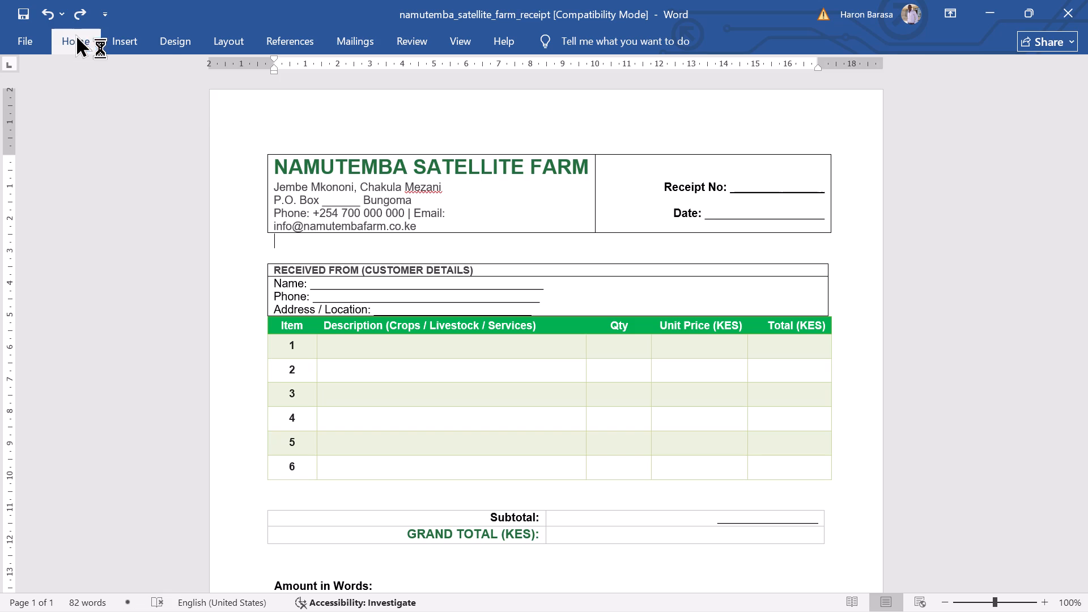
triple_click(300, 68)
click(300, 68)
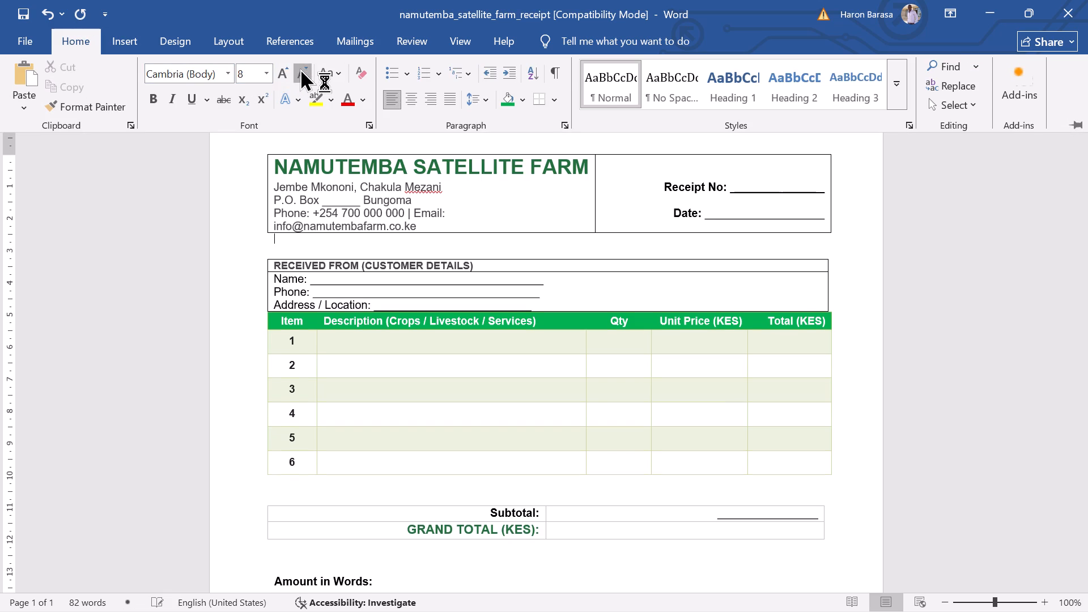
click(472, 98)
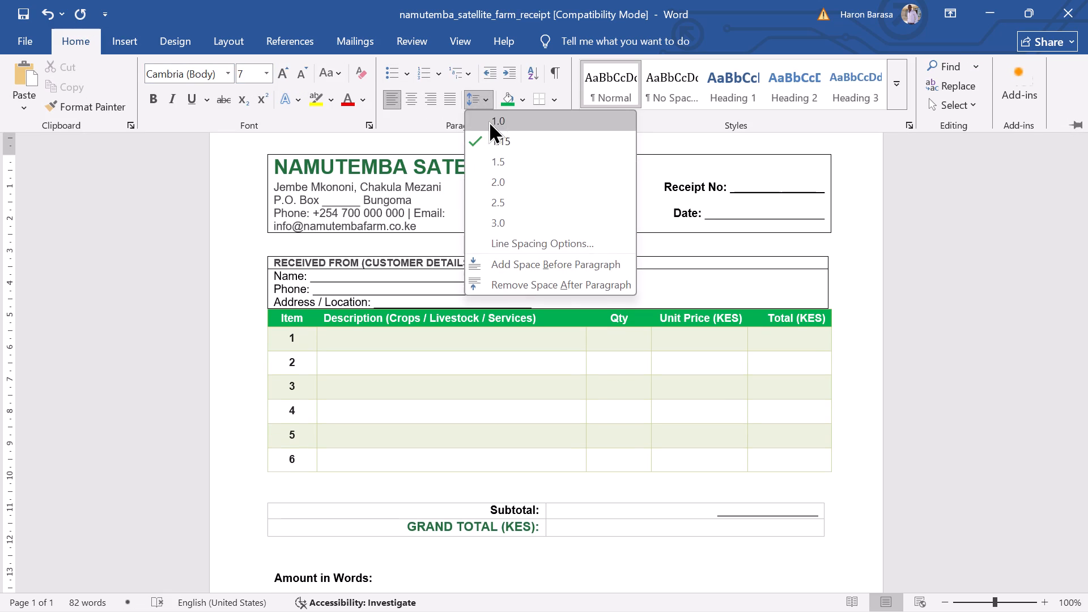
click(488, 121)
click(479, 100)
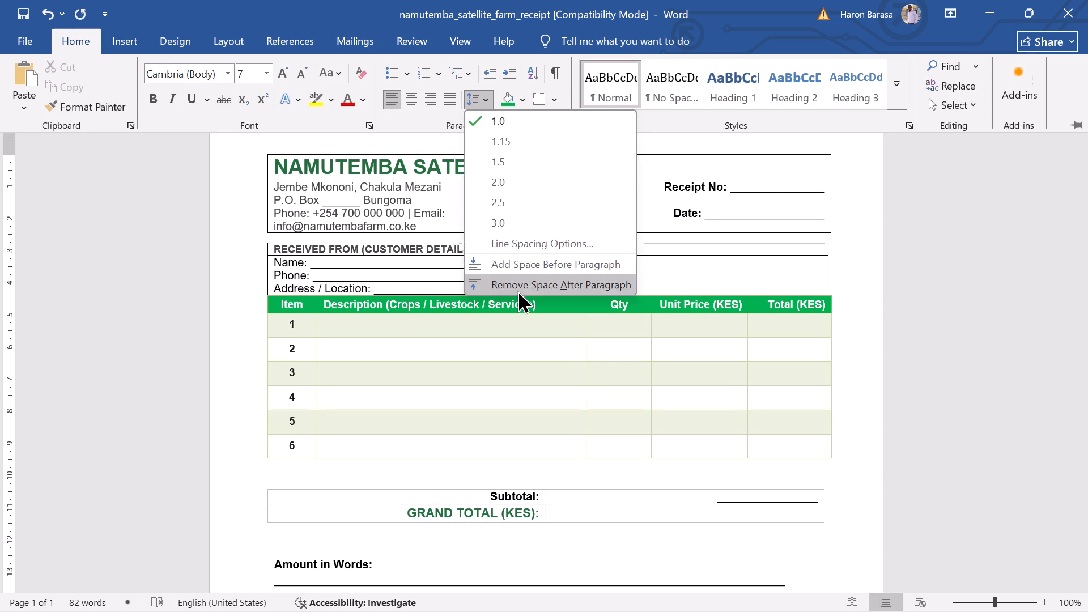
click(517, 290)
click(204, 252)
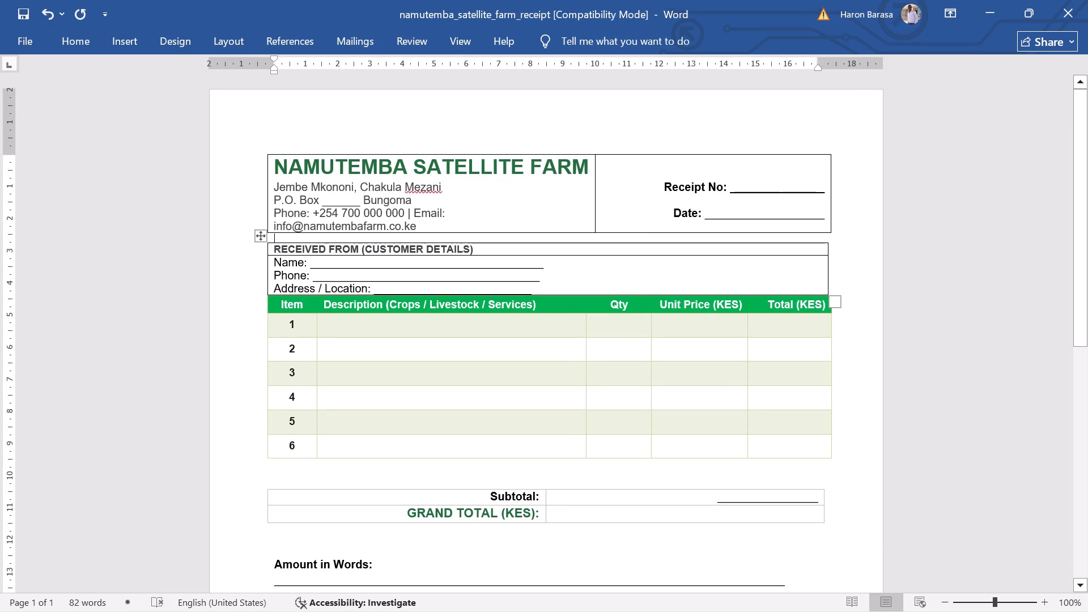
click(246, 253)
click(348, 274)
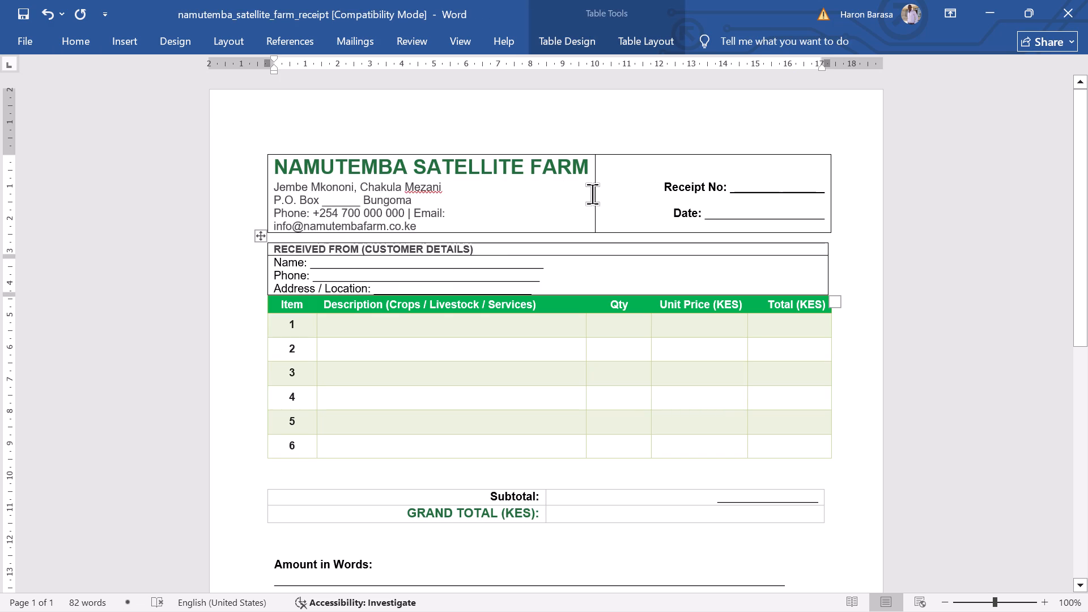
Widen the farm details column of the header table so its divider lines up with the start of the Unit Price column.
drag(594, 192, 649, 189)
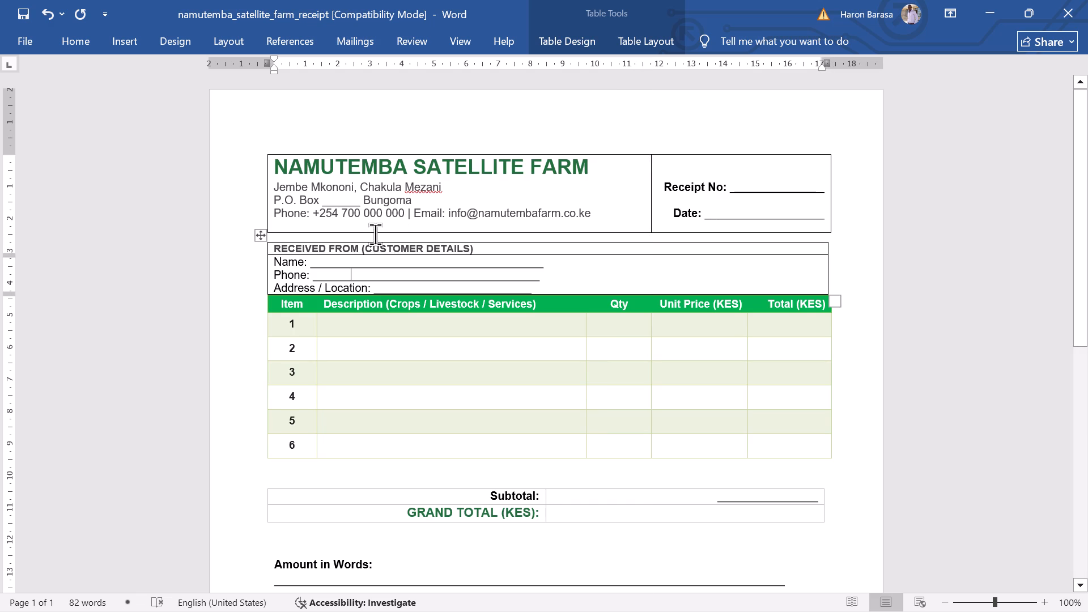
Move the header table's outer border beside the farm details inward by about 2 cm.
click(283, 182)
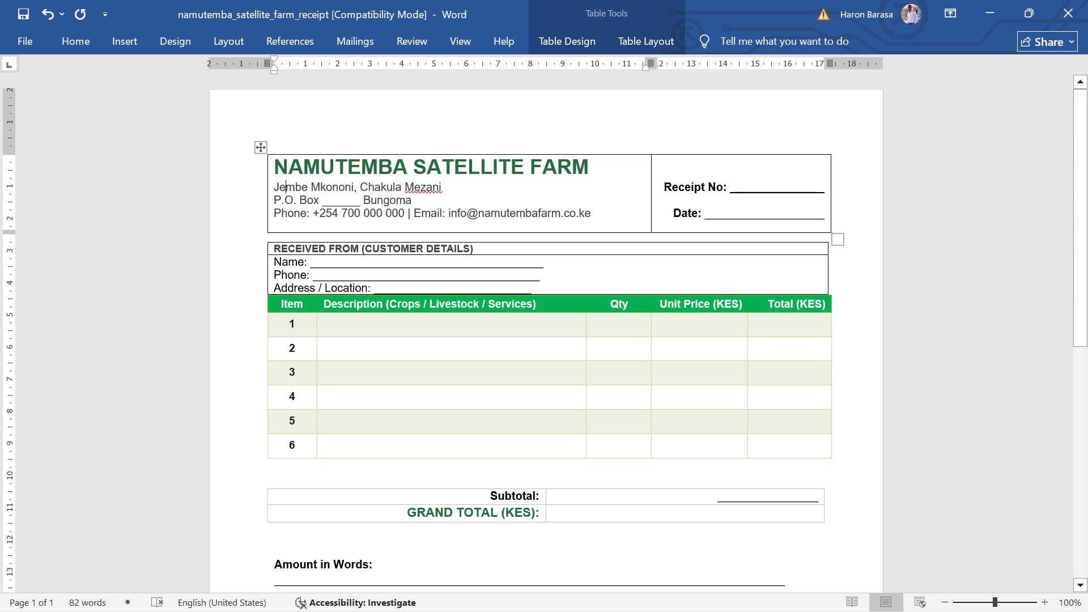
drag(266, 192, 336, 194)
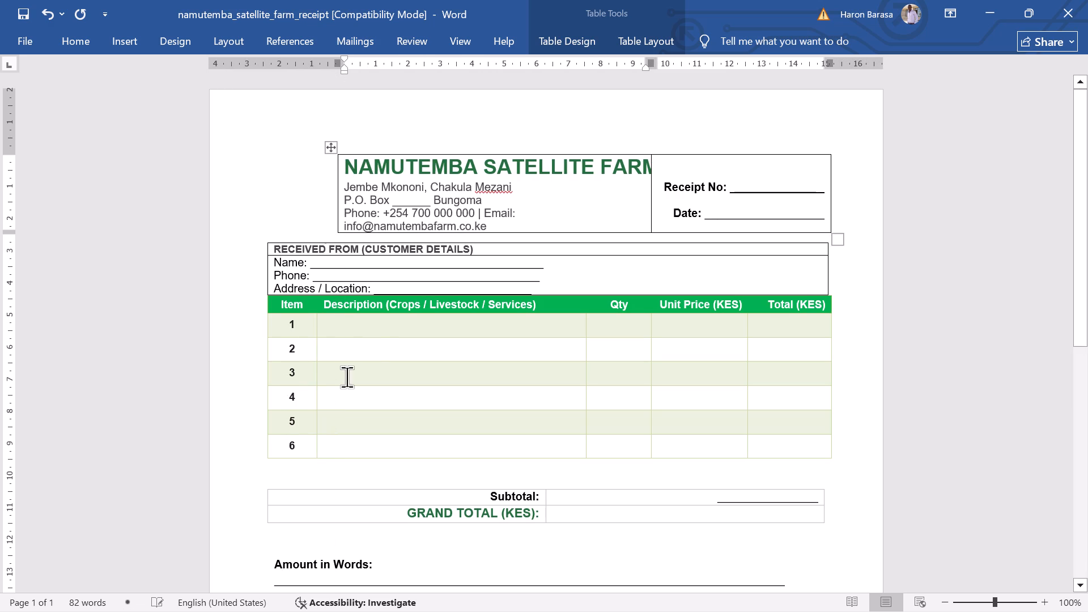
Reduce the NAMUTEMBA SATELLITE FARM heading to 16 pt so it fits its cell.
click(492, 171)
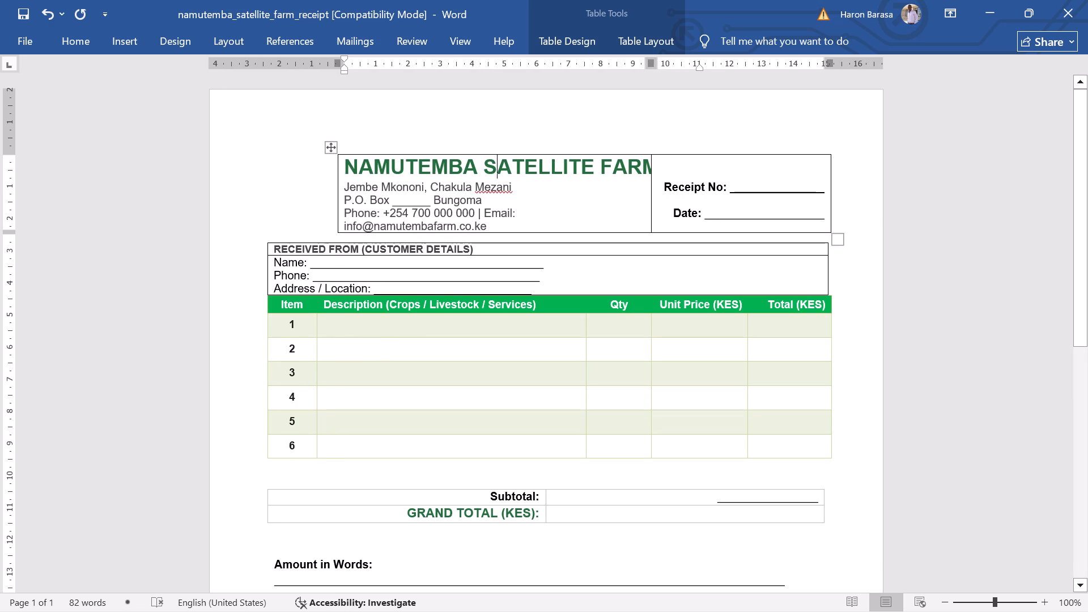
drag(348, 166, 643, 168)
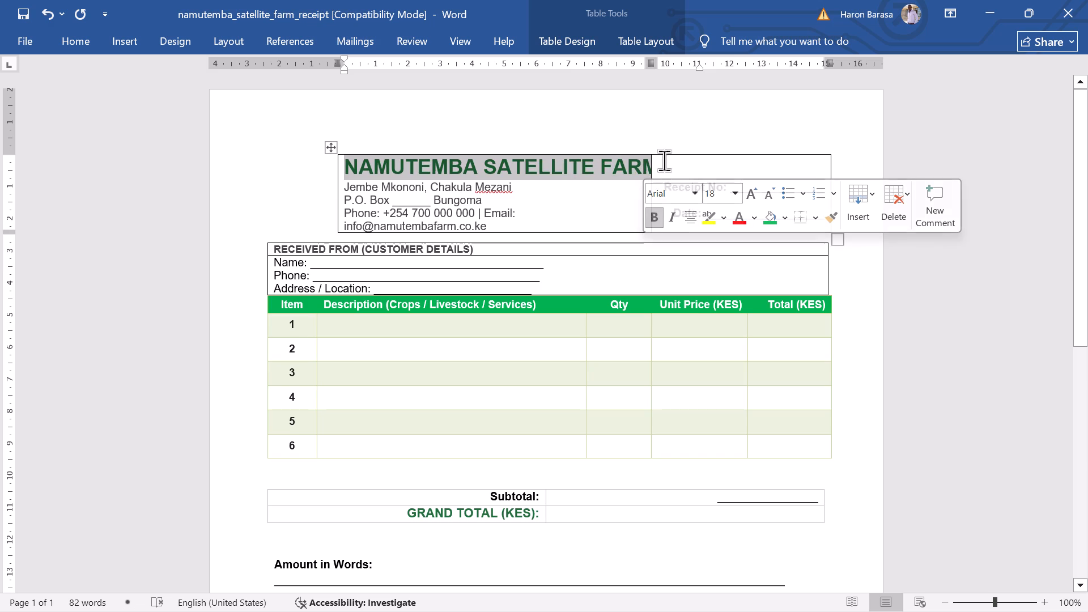
click(770, 199)
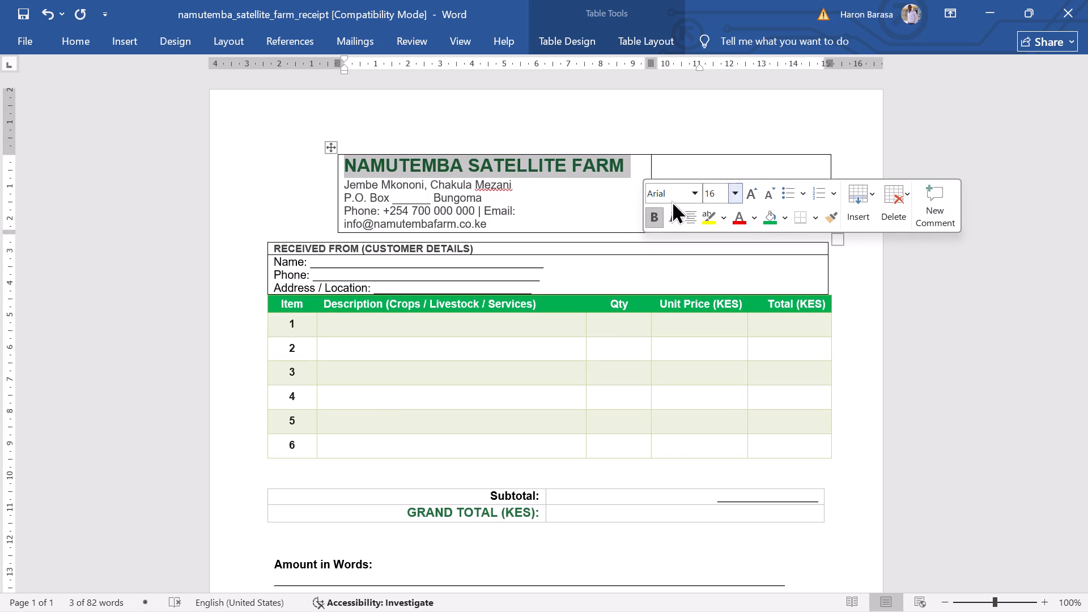
click(533, 175)
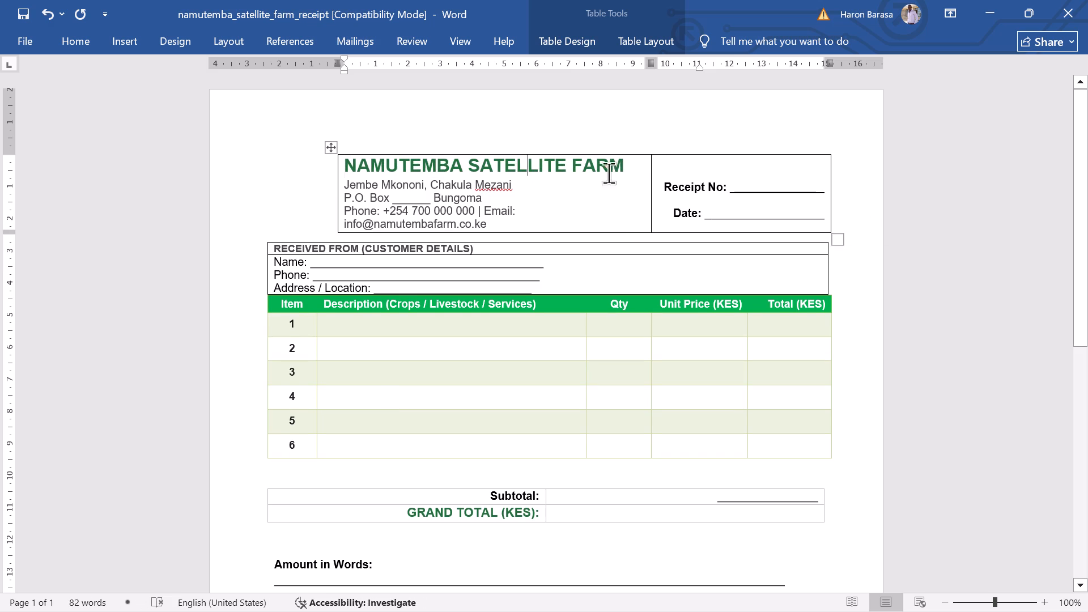
click(962, 197)
Remove the empty line between the items table and the Subtotal and Grand Total table.
scroll(437, 424, down, 3)
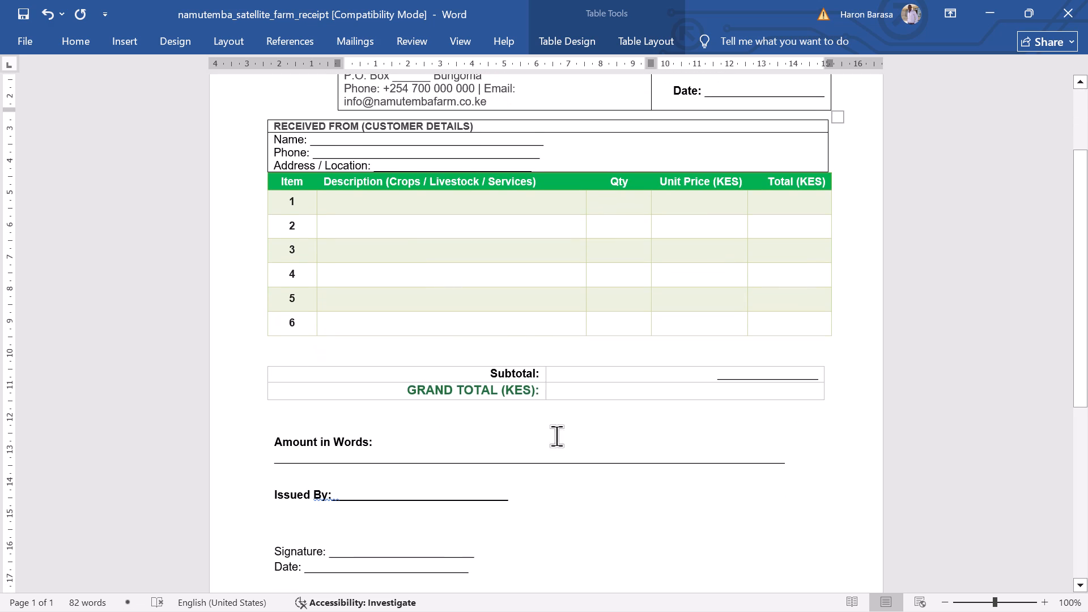
click(564, 358)
key(Delete)
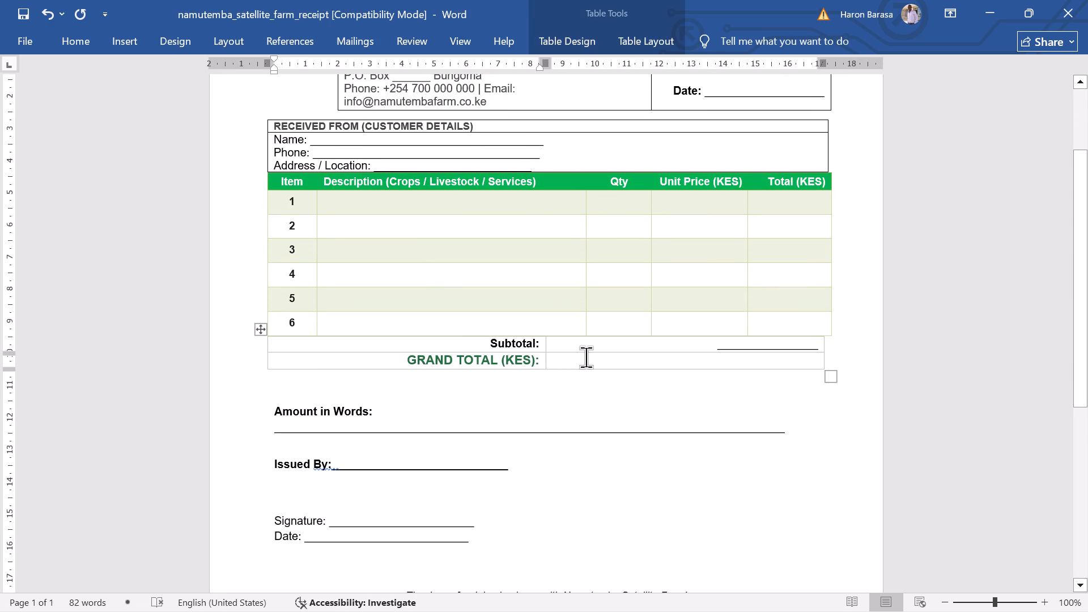
Delete the underscore blank line from the Subtotal amount cell.
click(665, 343)
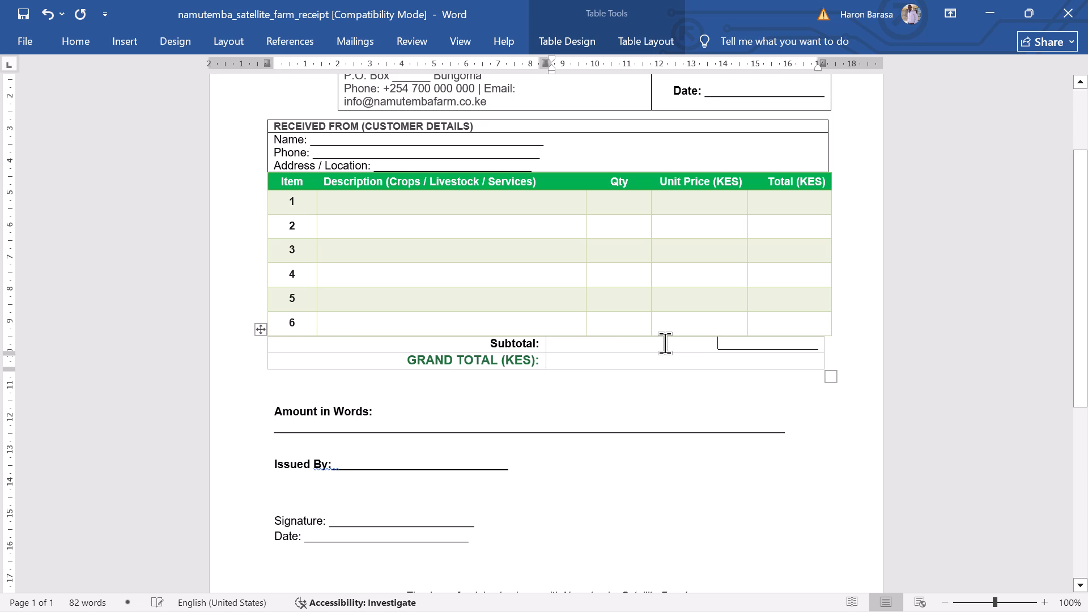
key(Delete)
key(Delete)
key(Delete)
key(Delete)
key(Delete)
key(Delete)
key(Delete)
key(Delete)
key(Delete)
key(Delete)
key(Delete)
key(Delete)
key(Delete)
key(Delete)
key(Delete)
key(Delete)
key(Delete)
key(Delete)
key(Delete)
key(Delete)
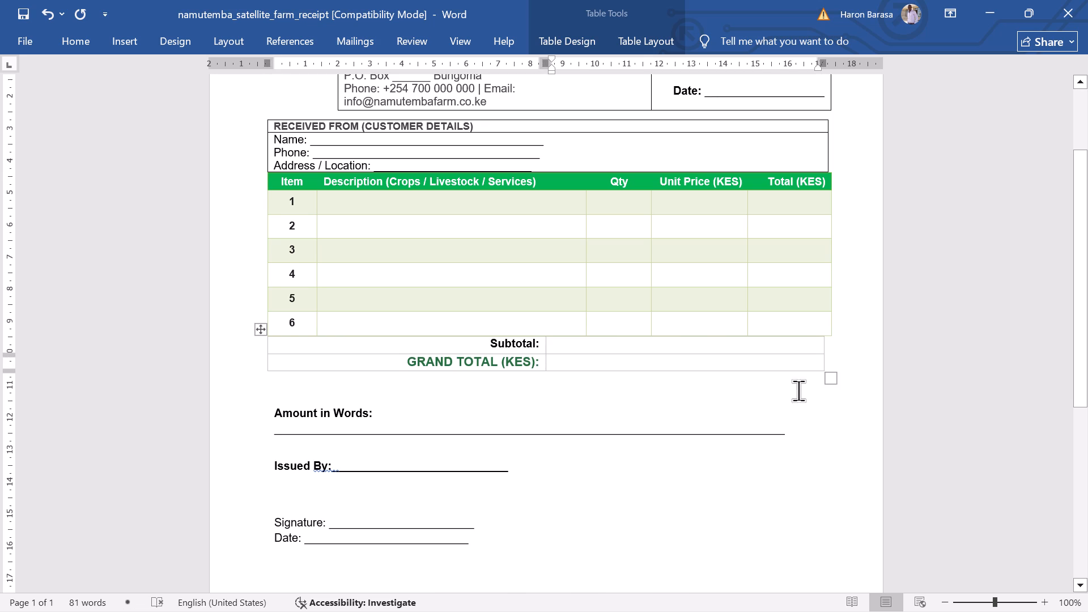
Enlarge the Subtotal and Grand Total table to match the items table's width, with taller rows.
drag(828, 382, 836, 385)
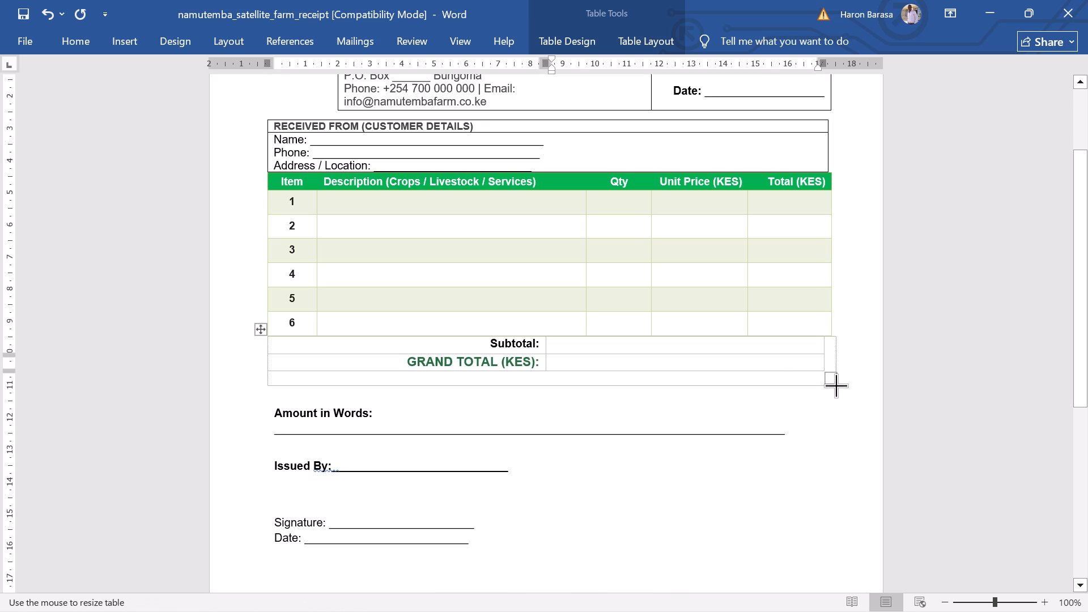
drag(836, 385, 832, 397)
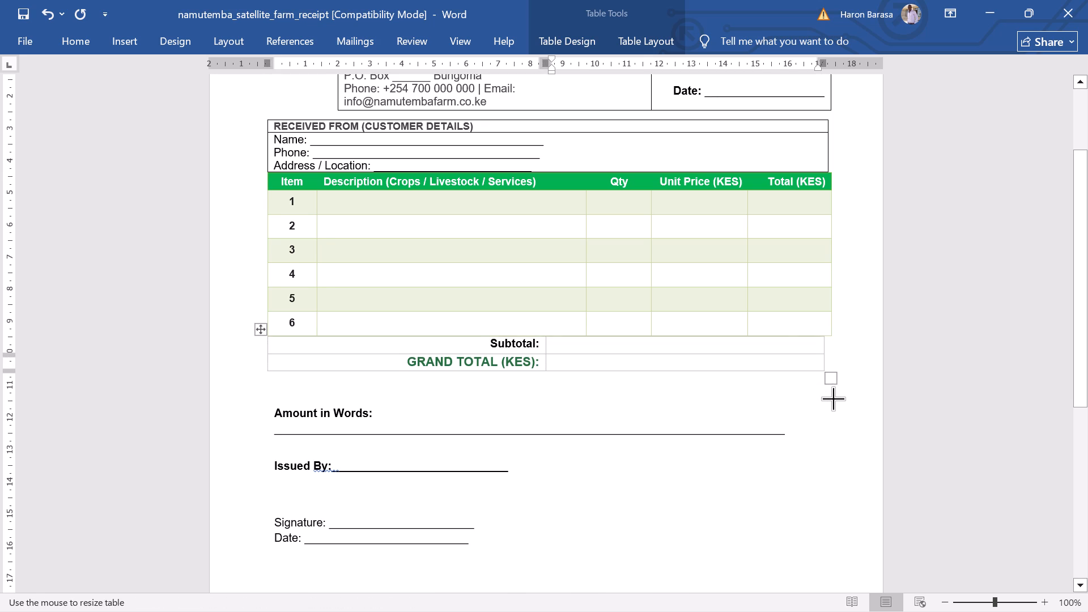
click(666, 360)
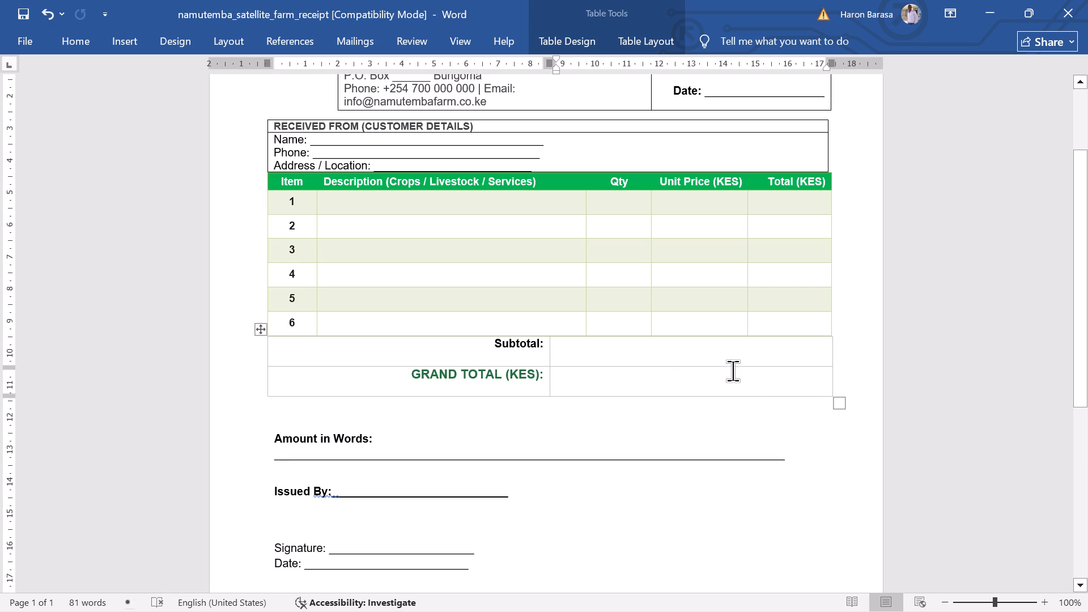
click(969, 333)
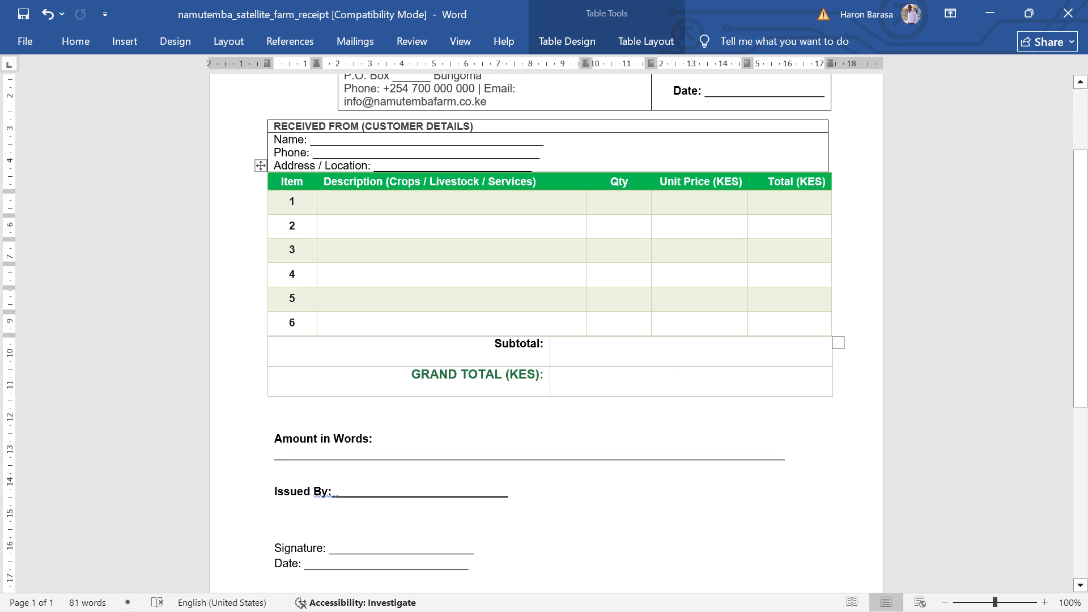
Move the totals table's column divider to line up with the start of the Unit Price column.
drag(549, 360, 640, 363)
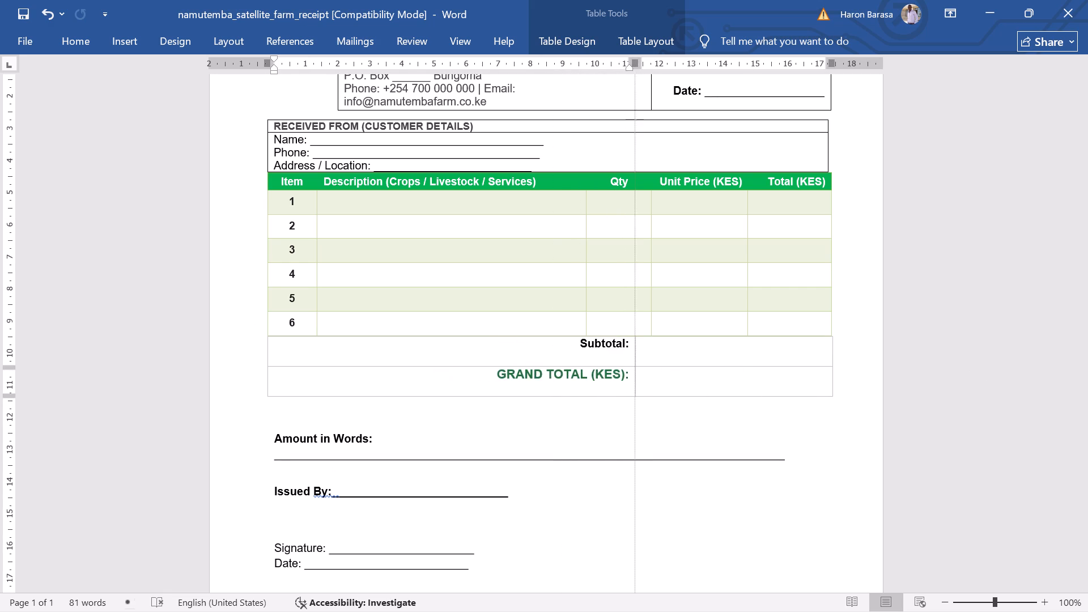
drag(640, 363, 648, 365)
click(678, 359)
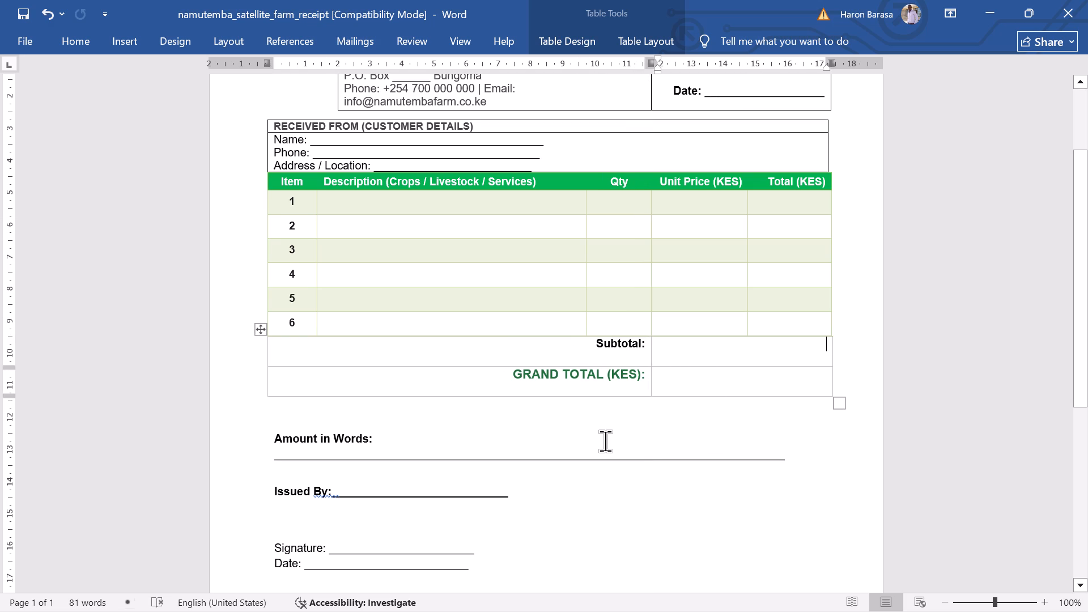
Extend the Amount in Words underscores to fill two full-width blank lines.
scroll(609, 433, down, 2)
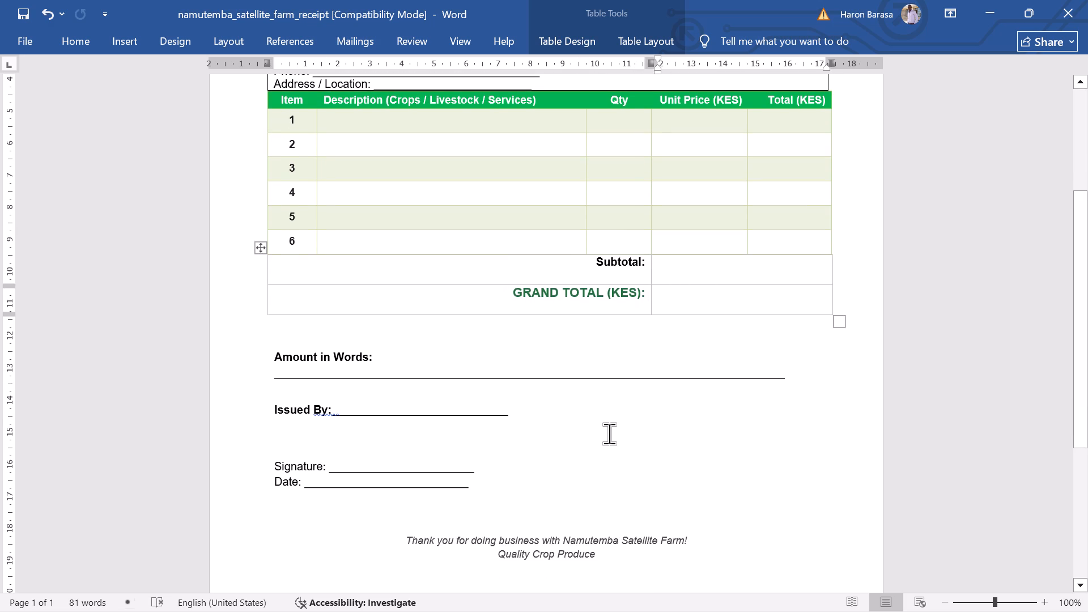
click(656, 379)
text(_________)
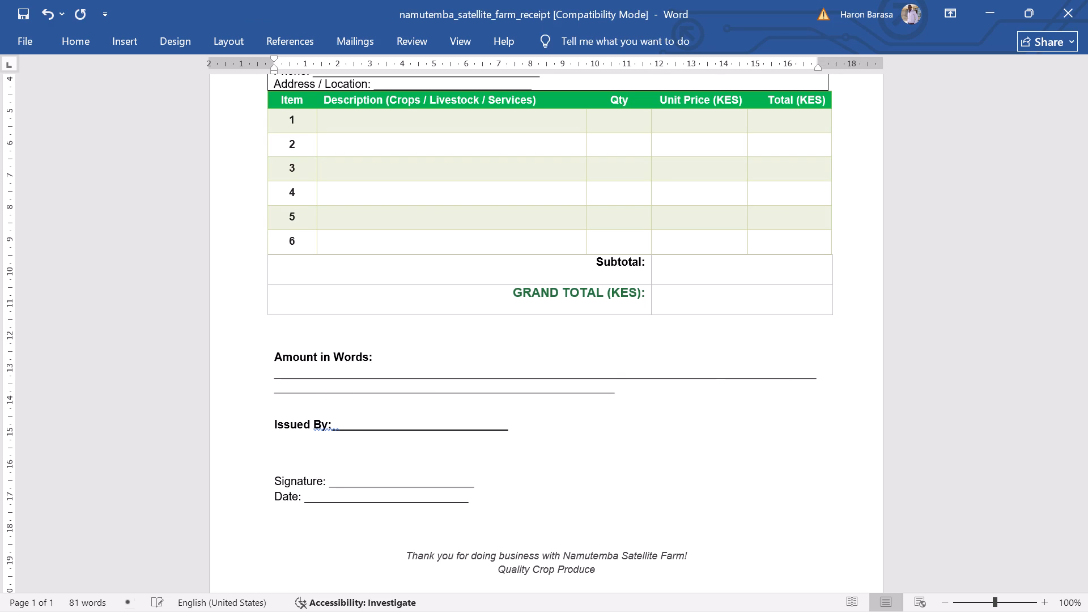
text(__)
key(BackSpace)
Apply the plain full-grid table style to the Issued By, Signature and Date table so all its cells have borders.
click(320, 413)
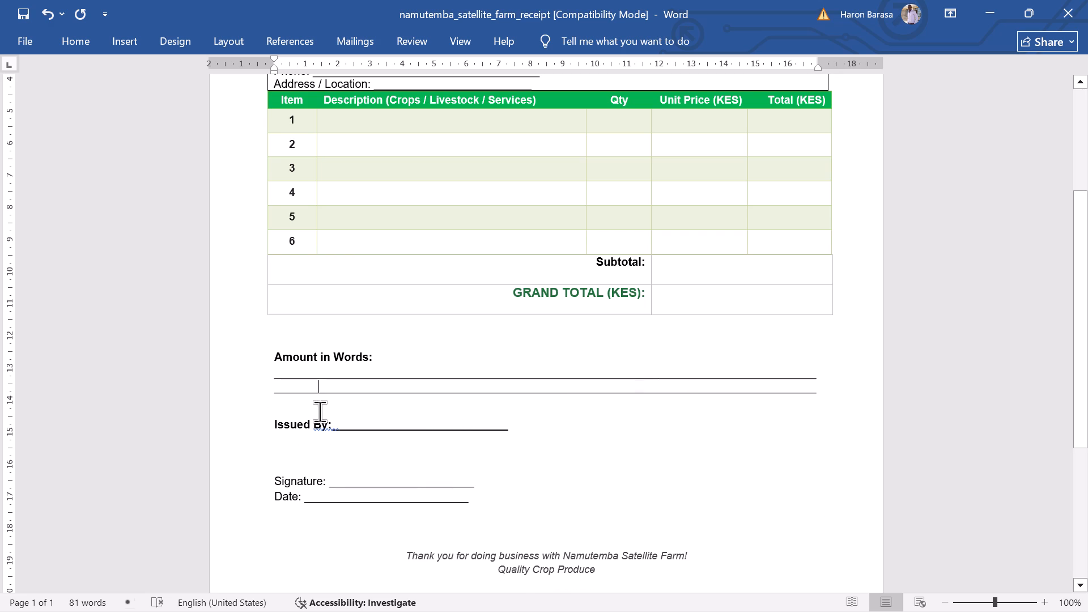
click(313, 473)
click(306, 460)
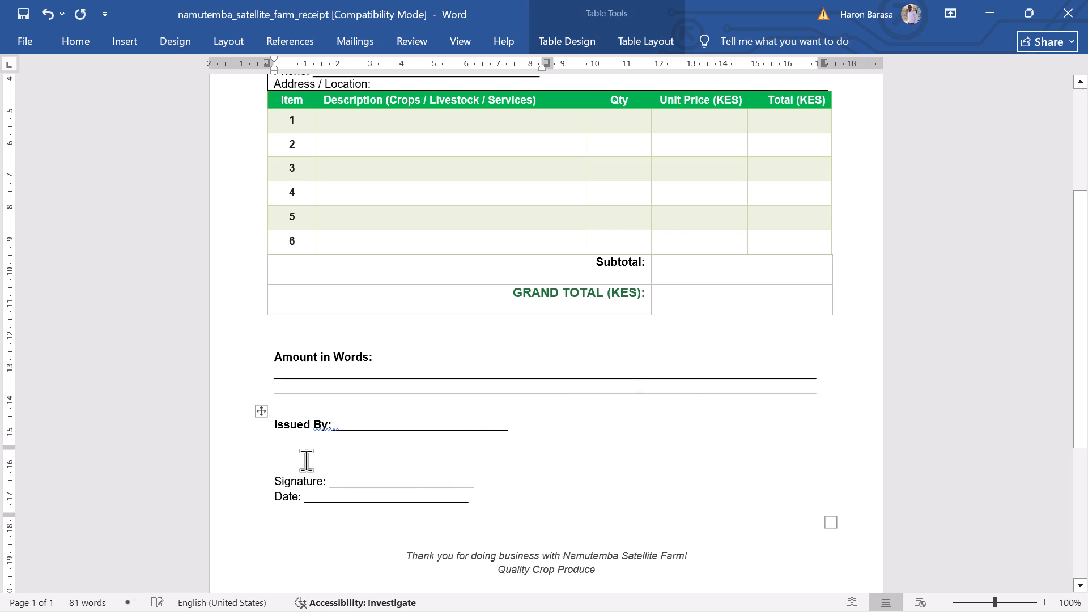
click(260, 408)
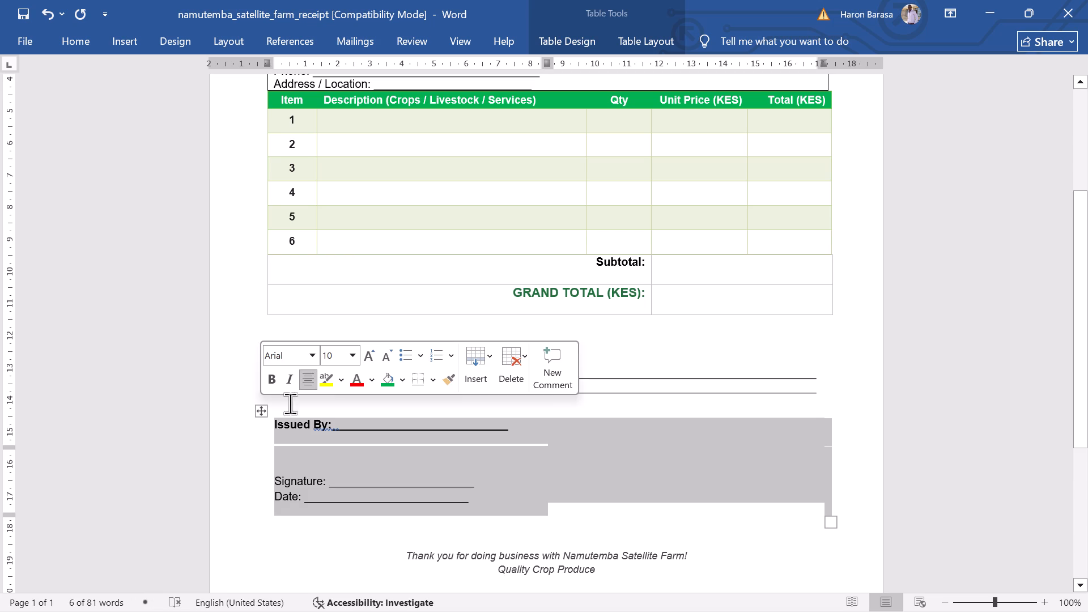
click(88, 43)
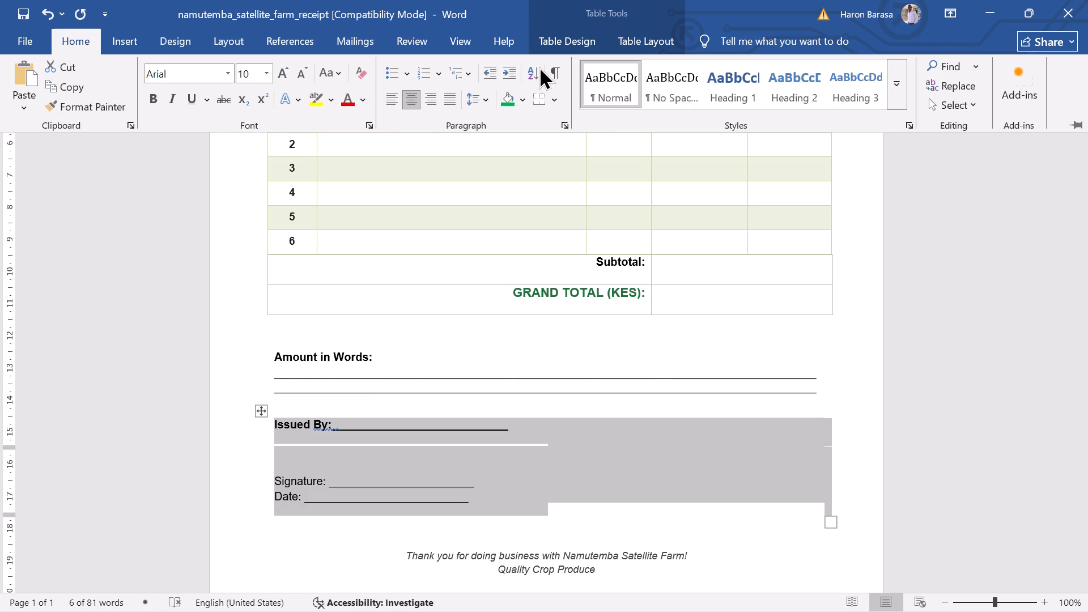
click(559, 41)
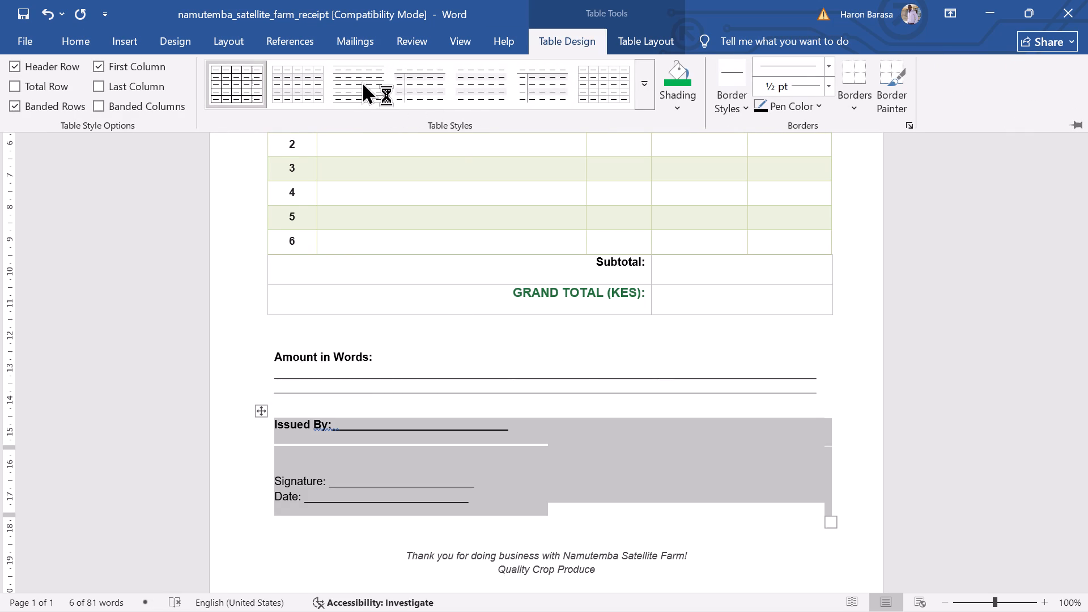
click(362, 81)
click(232, 78)
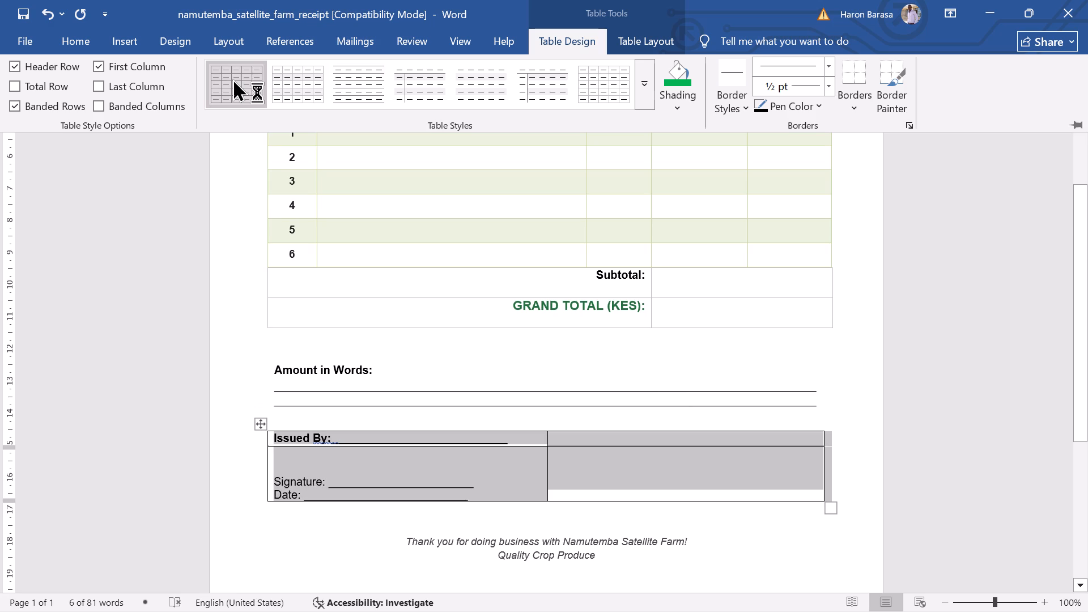
click(486, 469)
click(486, 469)
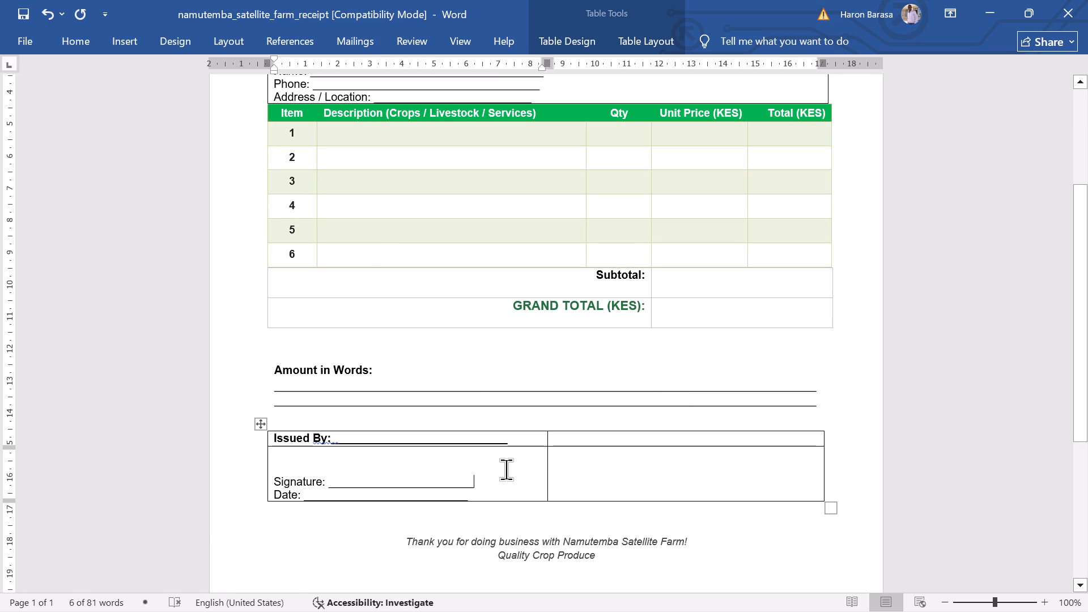
Delete the empty second column of the Issued By table.
drag(611, 441, 629, 483)
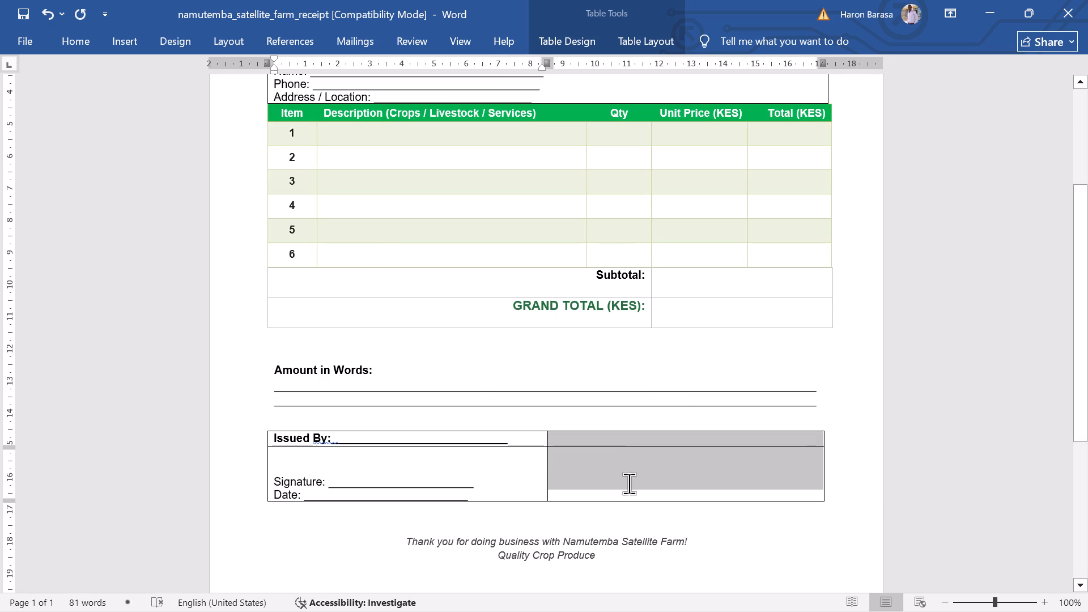
drag(629, 483, 631, 487)
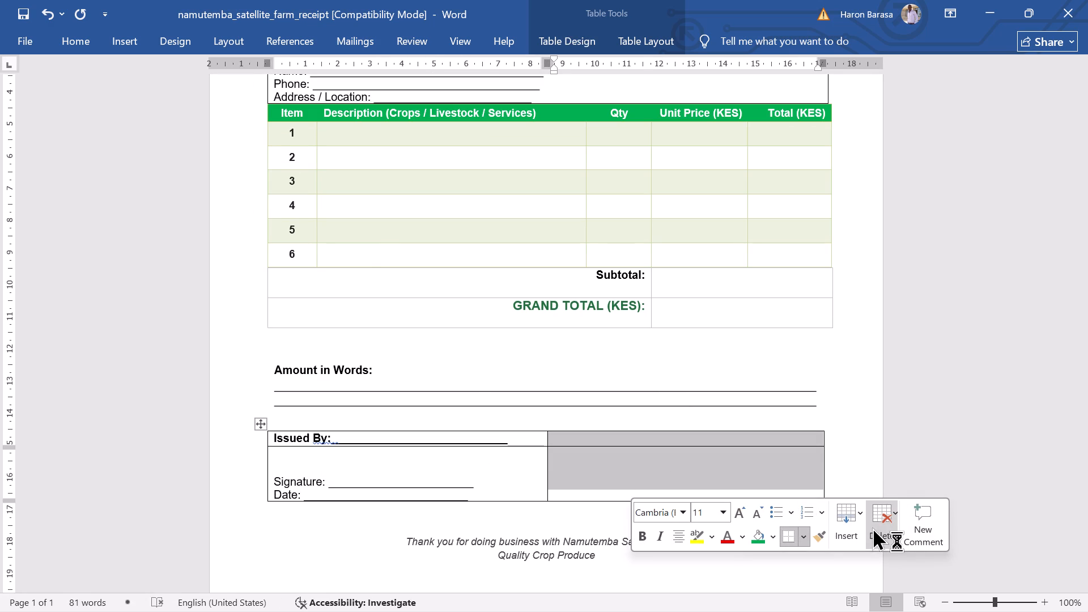
click(874, 524)
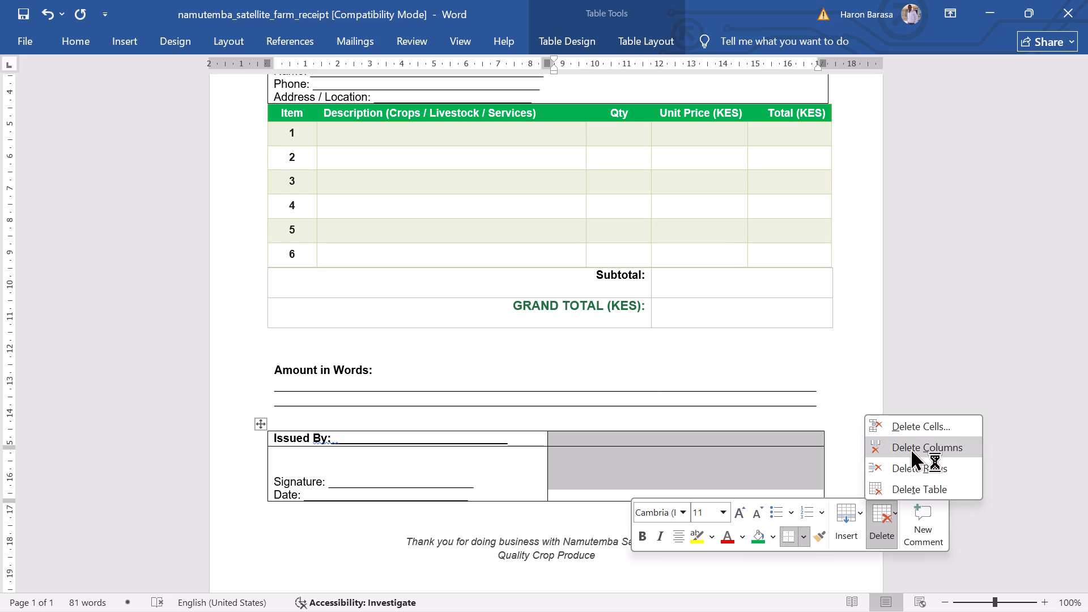
click(910, 448)
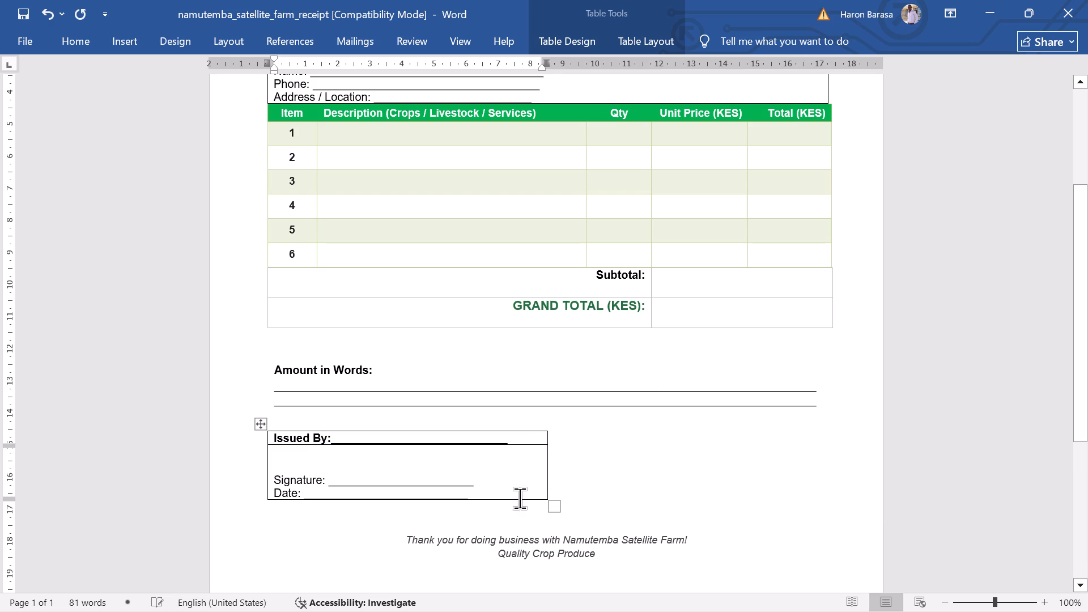
Widen the Issued By table to about the full width of the items table, with slightly more height.
drag(554, 508, 826, 512)
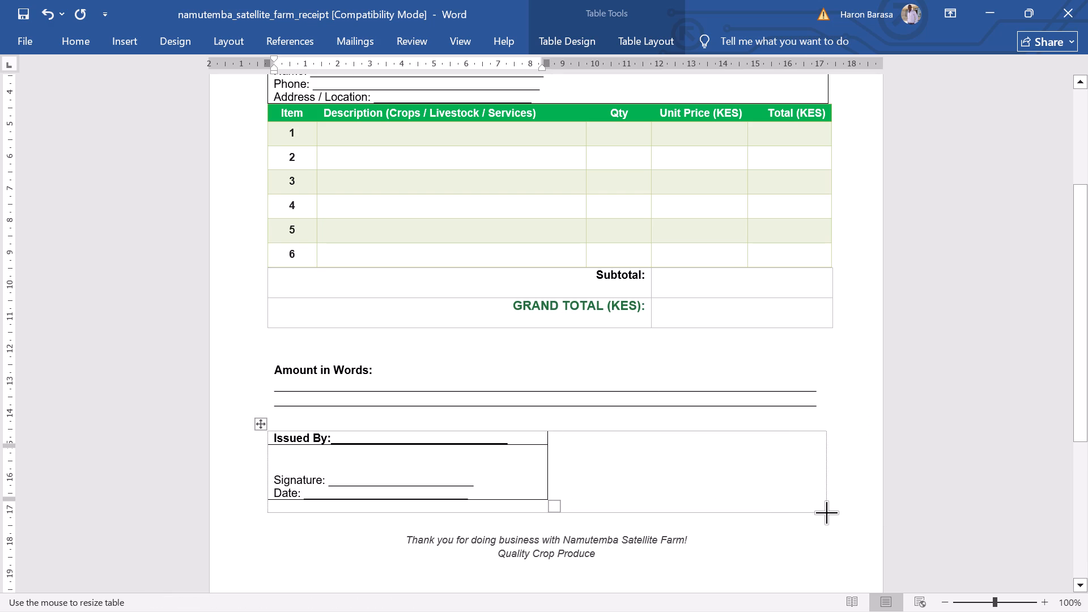
drag(826, 512, 826, 511)
Remove the space before the paragraph holding the Signature and Date lines.
click(462, 477)
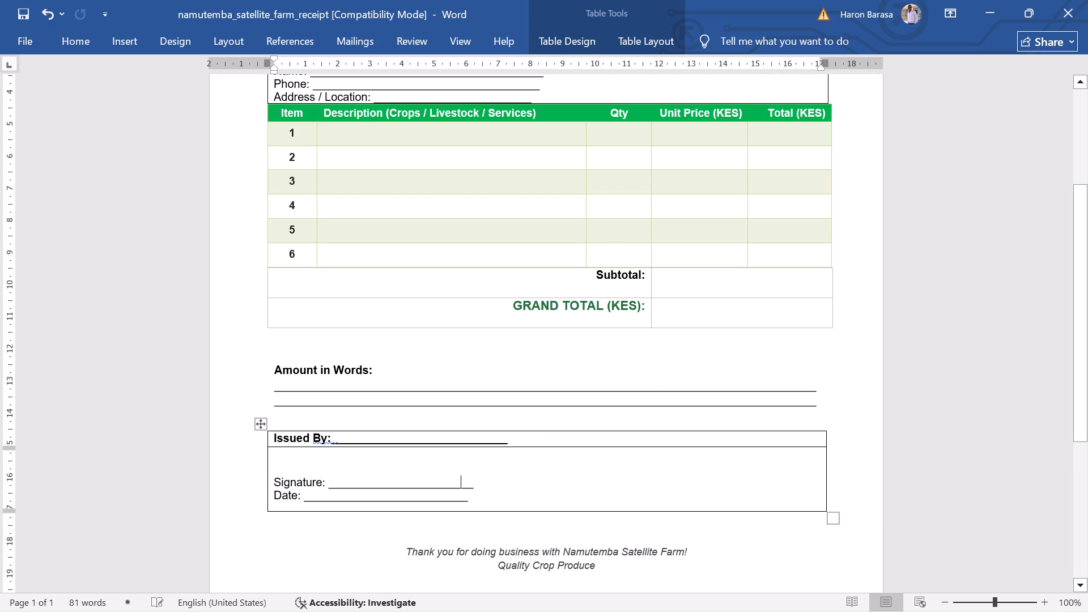
double_click(309, 461)
click(448, 462)
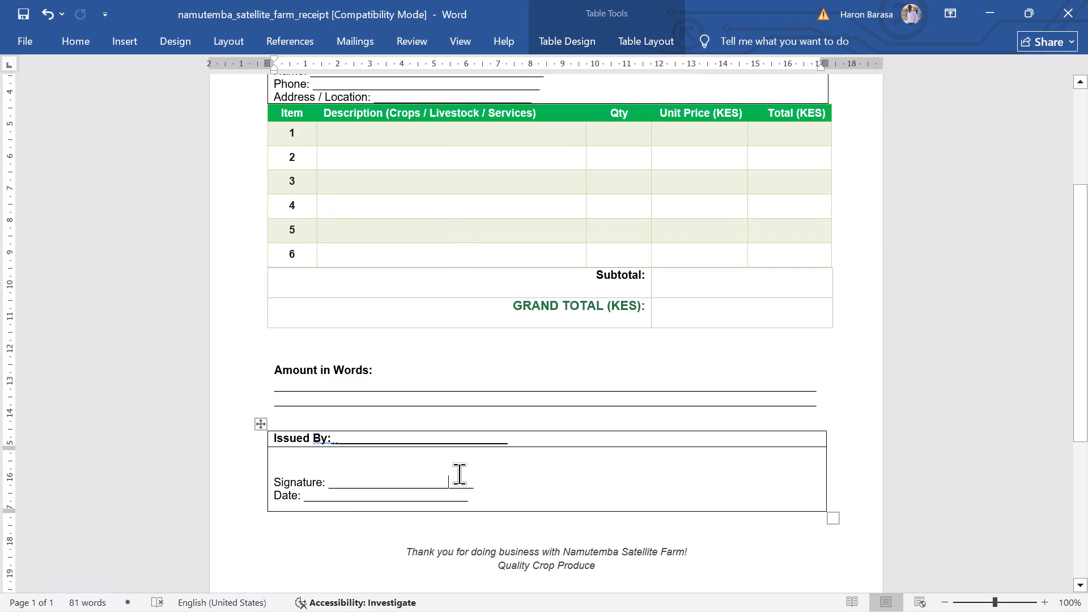
drag(389, 503, 363, 468)
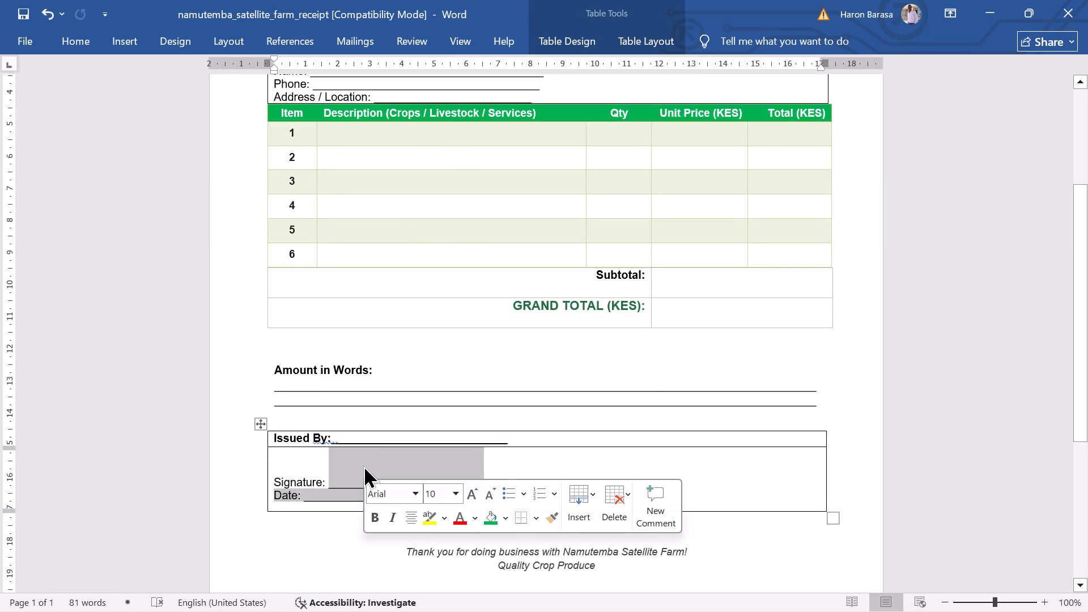
click(96, 39)
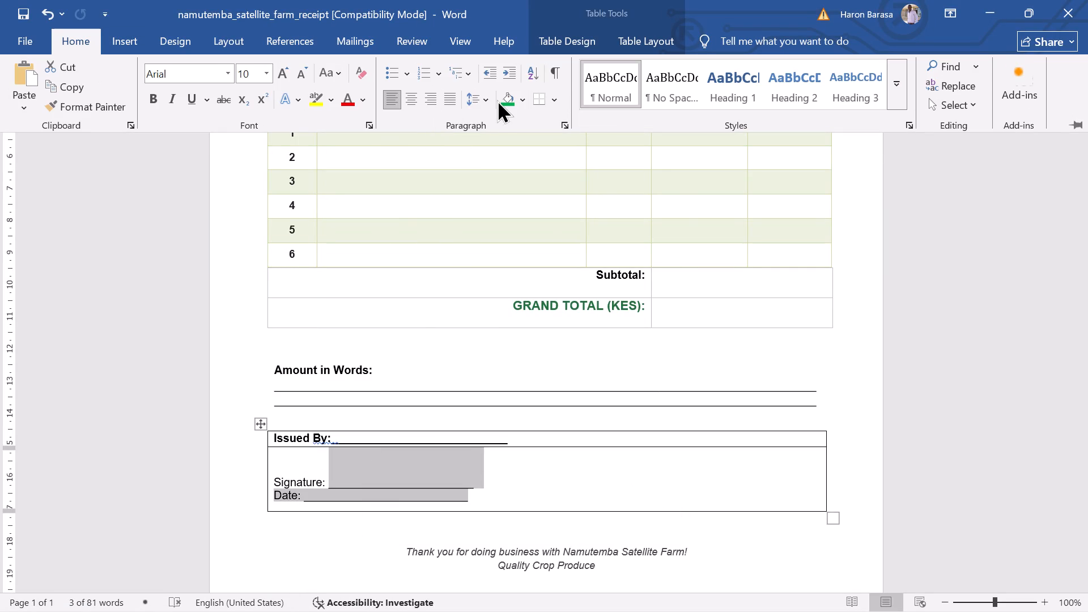
click(492, 97)
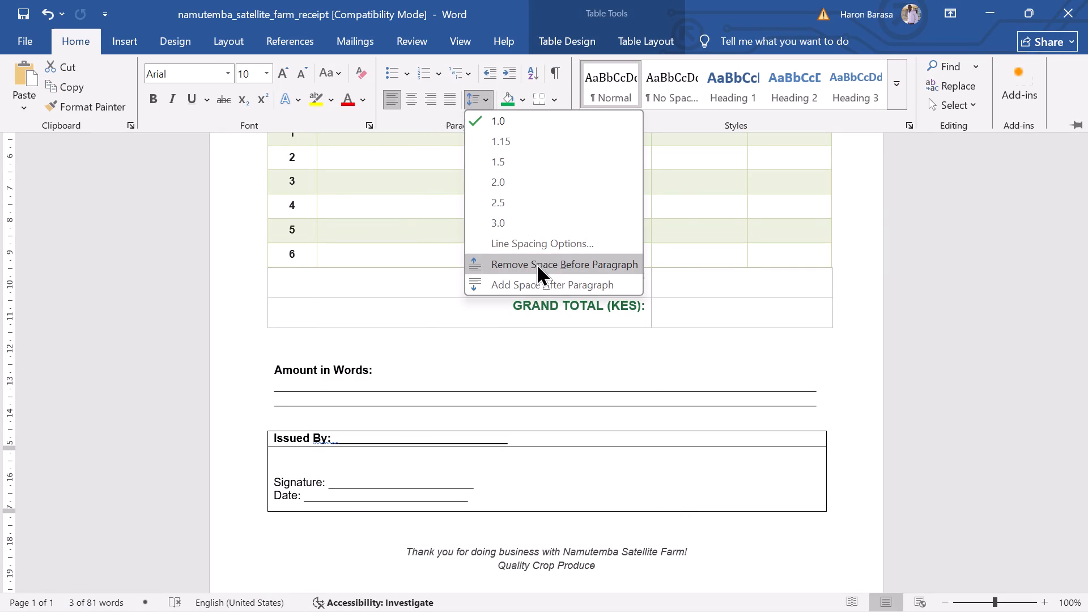
click(536, 263)
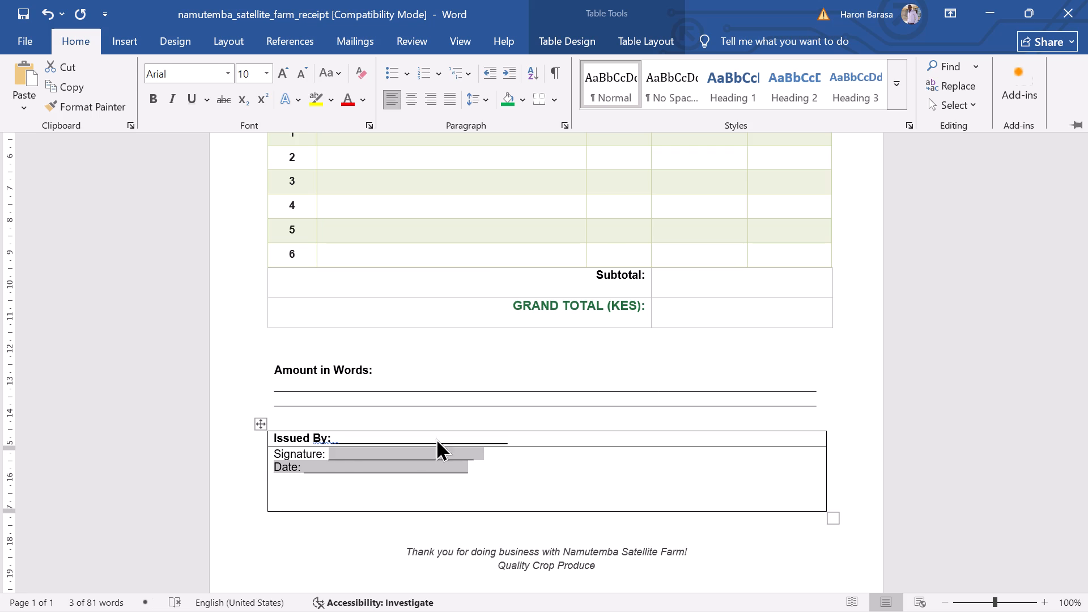
Set the line spacing of the Signature and Date lines to 2.0.
click(481, 98)
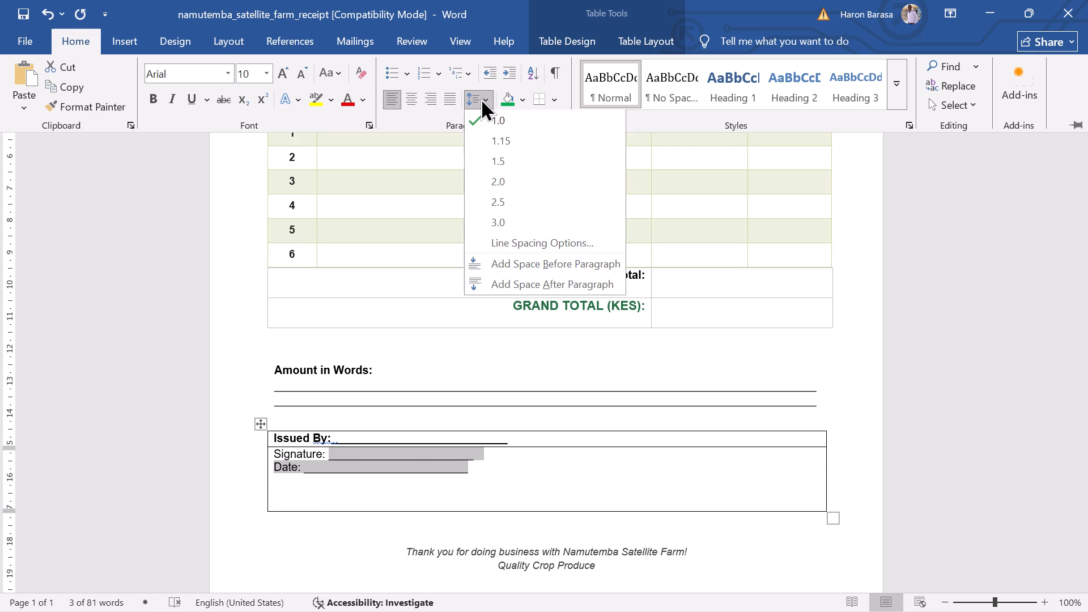
click(496, 140)
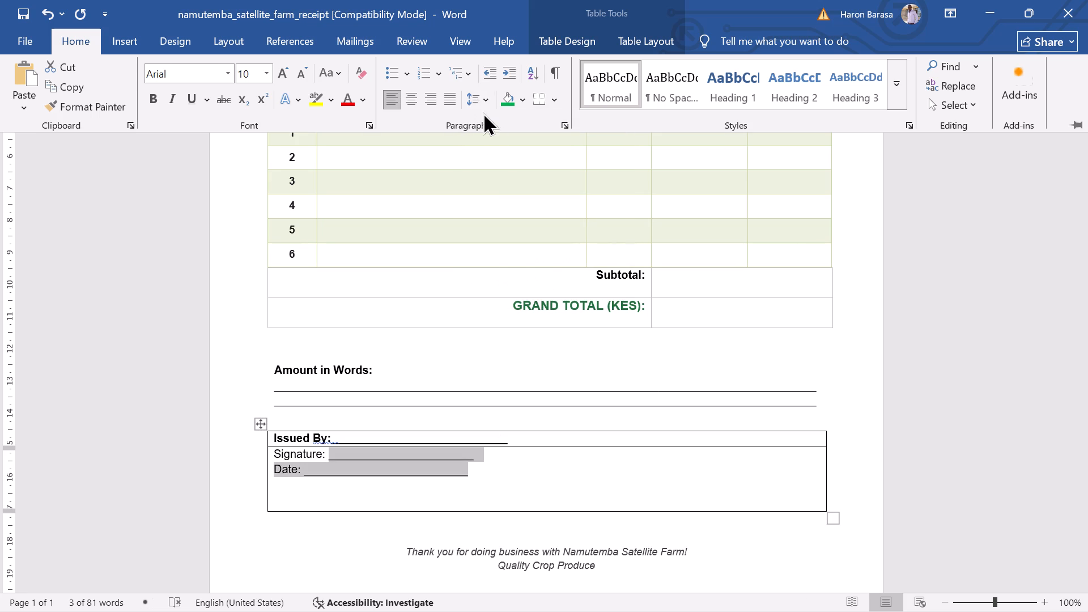
click(479, 95)
click(491, 180)
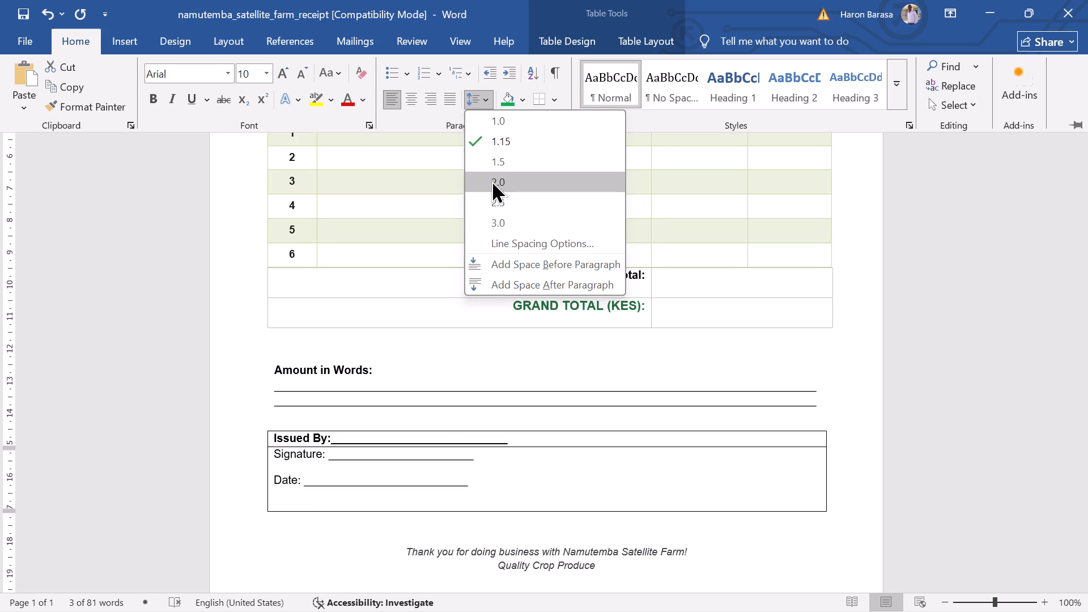
click(545, 486)
click(545, 486)
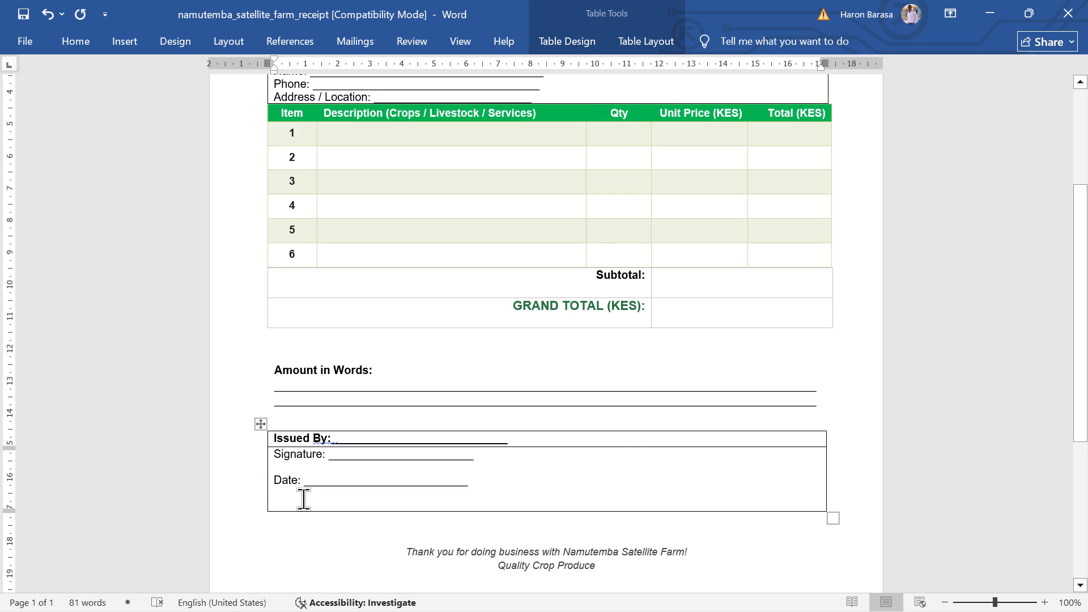
Remove the space after the blank paragraph between the totals table and Amount in Words.
scroll(382, 508, down, 3)
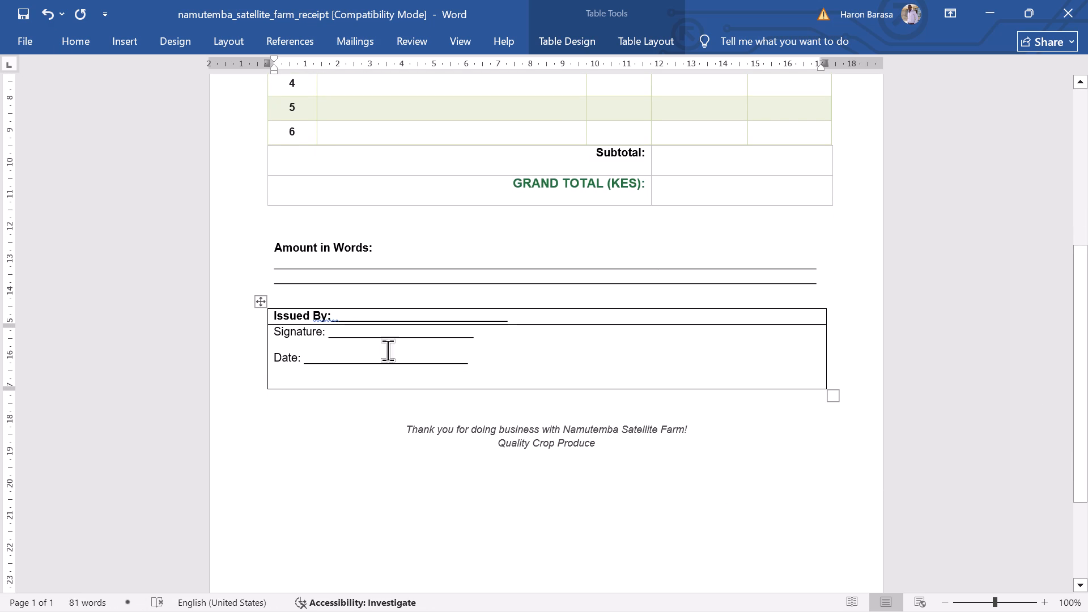
click(301, 233)
click(219, 224)
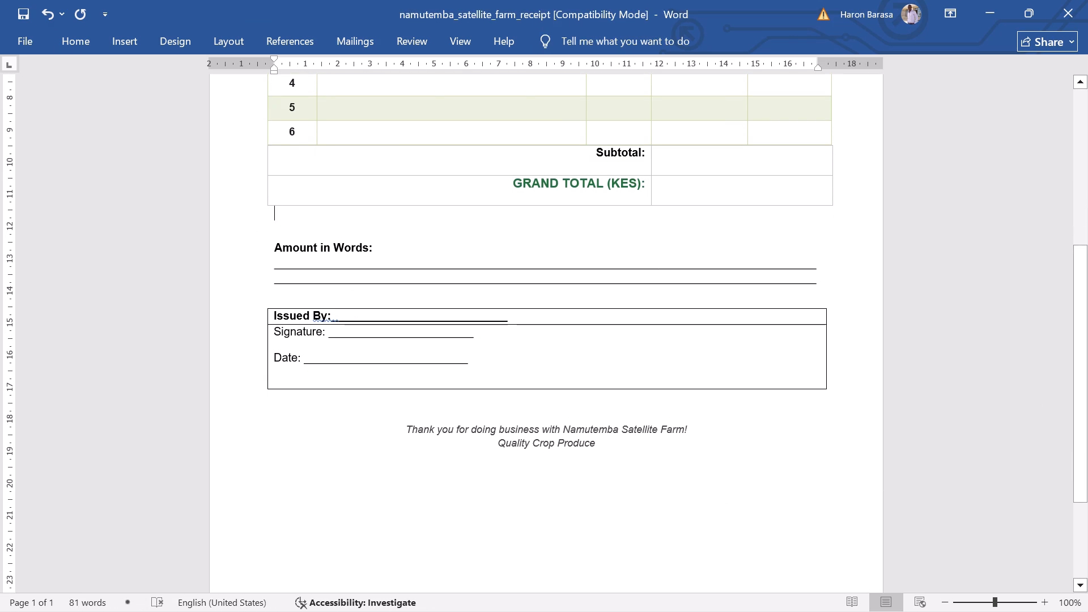
click(82, 36)
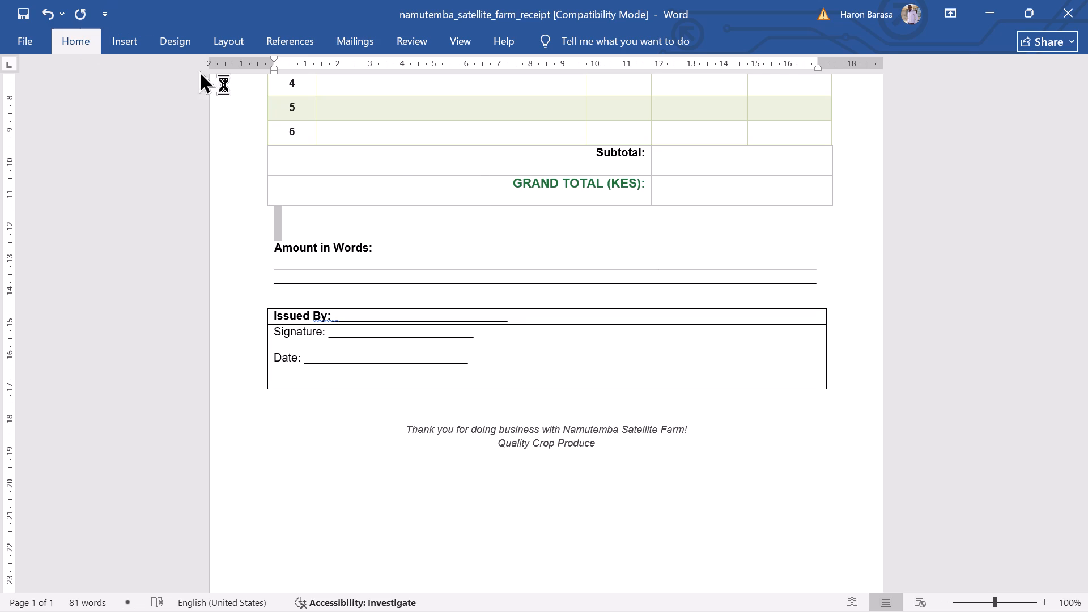
click(484, 100)
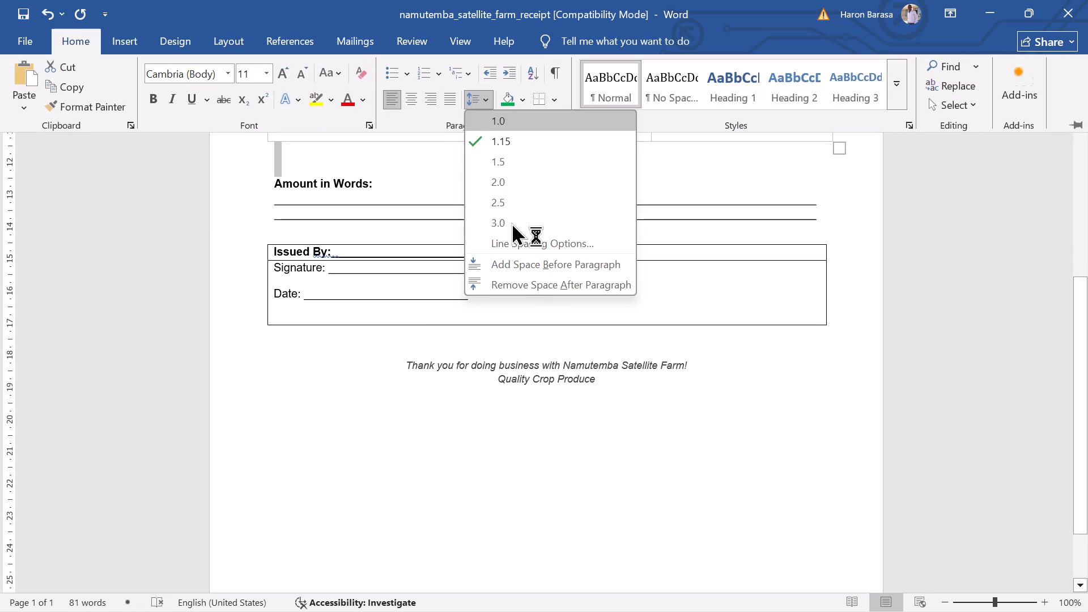
click(516, 287)
scroll(479, 295, up, 5)
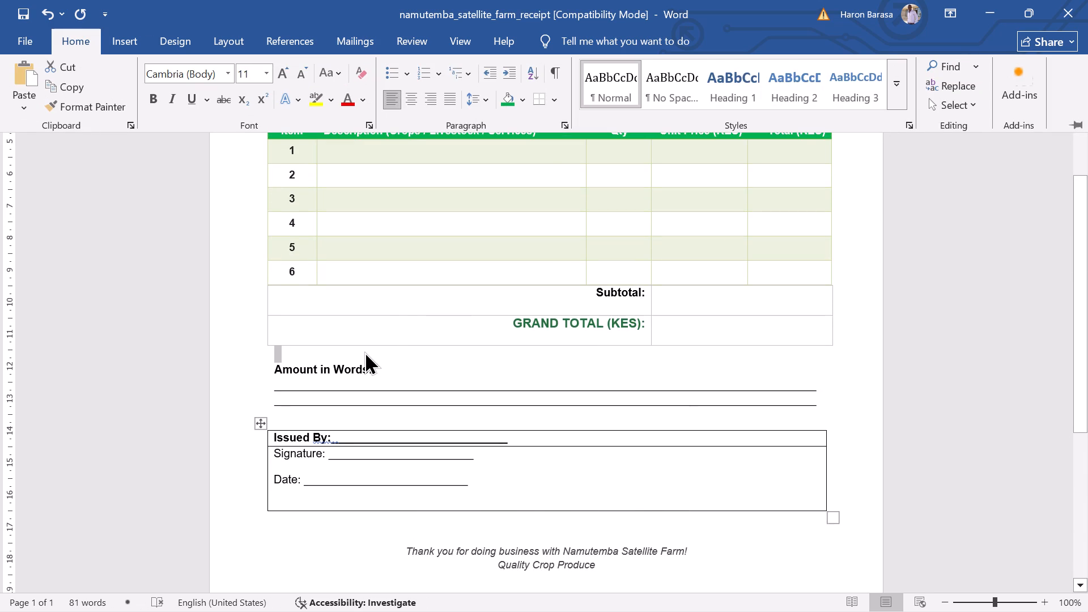
click(389, 343)
click(396, 325)
scroll(445, 328, up, 7)
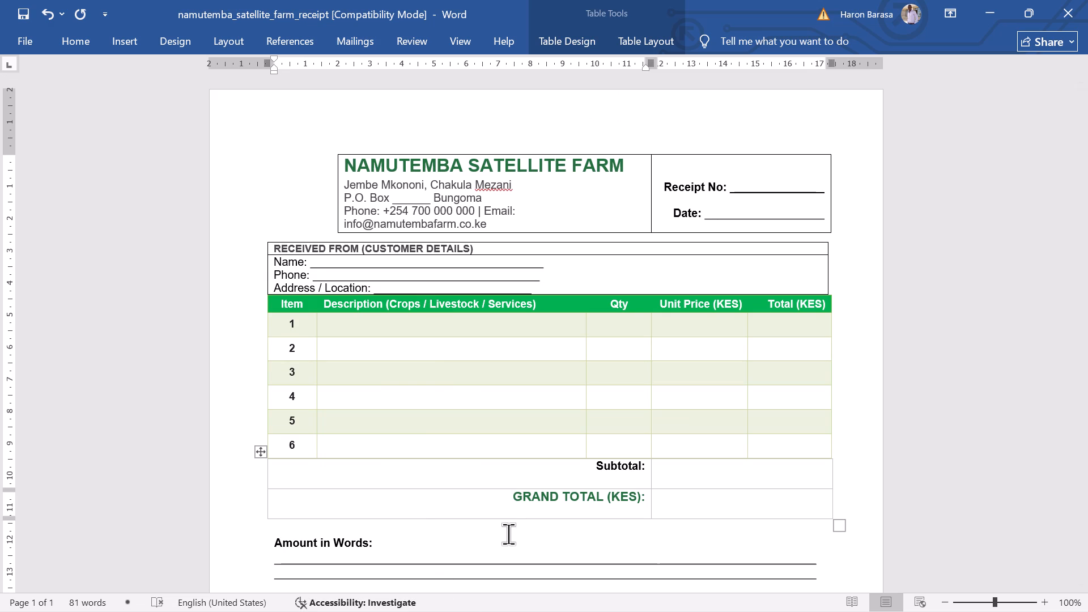
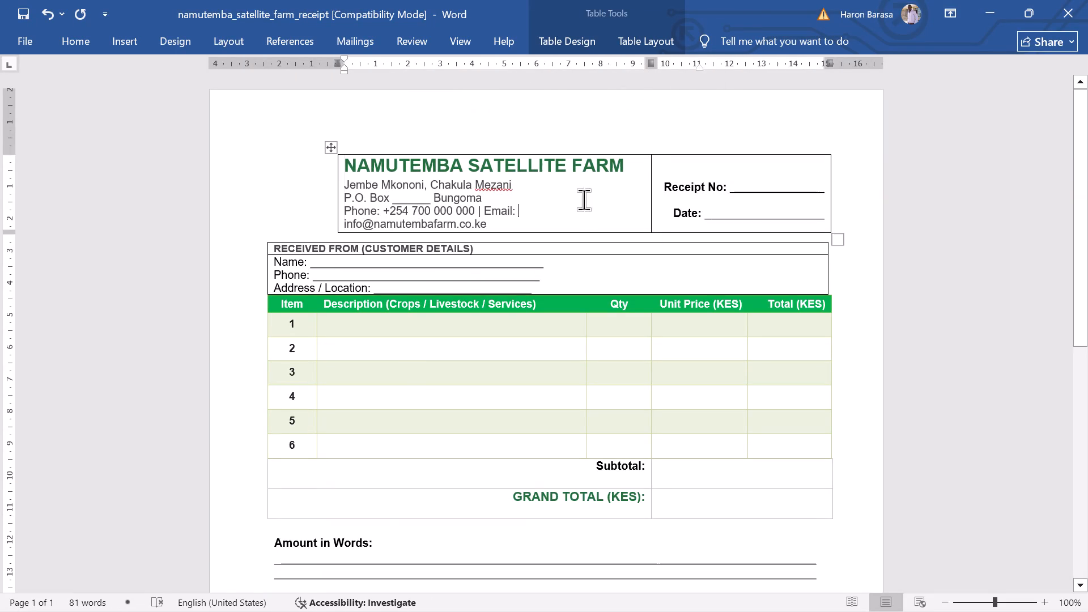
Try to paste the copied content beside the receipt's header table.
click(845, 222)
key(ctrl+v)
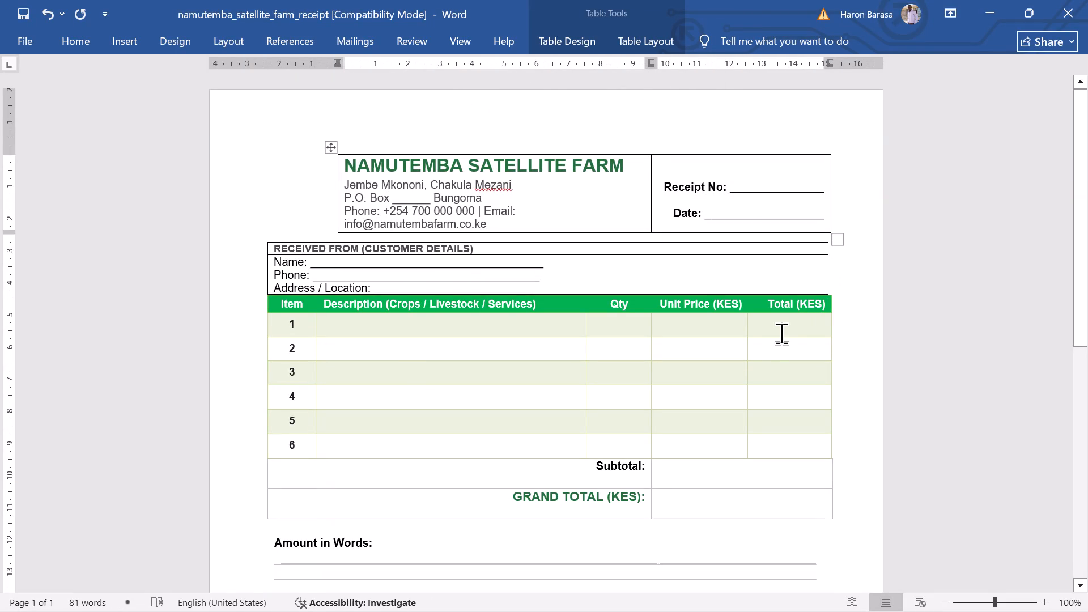
Add a blank paragraph below the Quality Crop Produce line at the end of the receipt.
scroll(767, 354, down, 7)
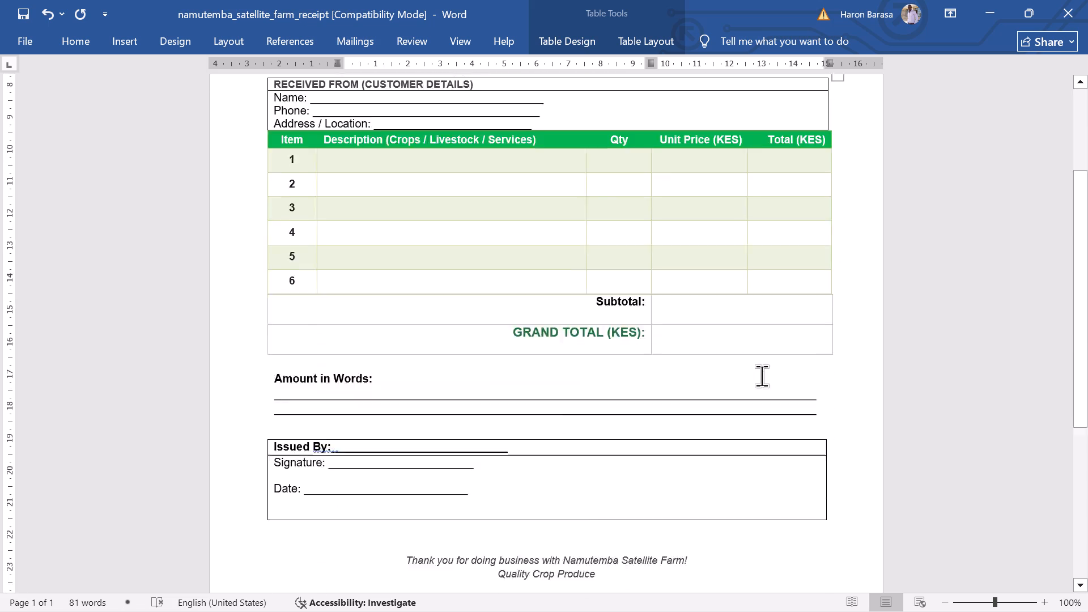
scroll(762, 376, down, 14)
click(512, 324)
click(645, 278)
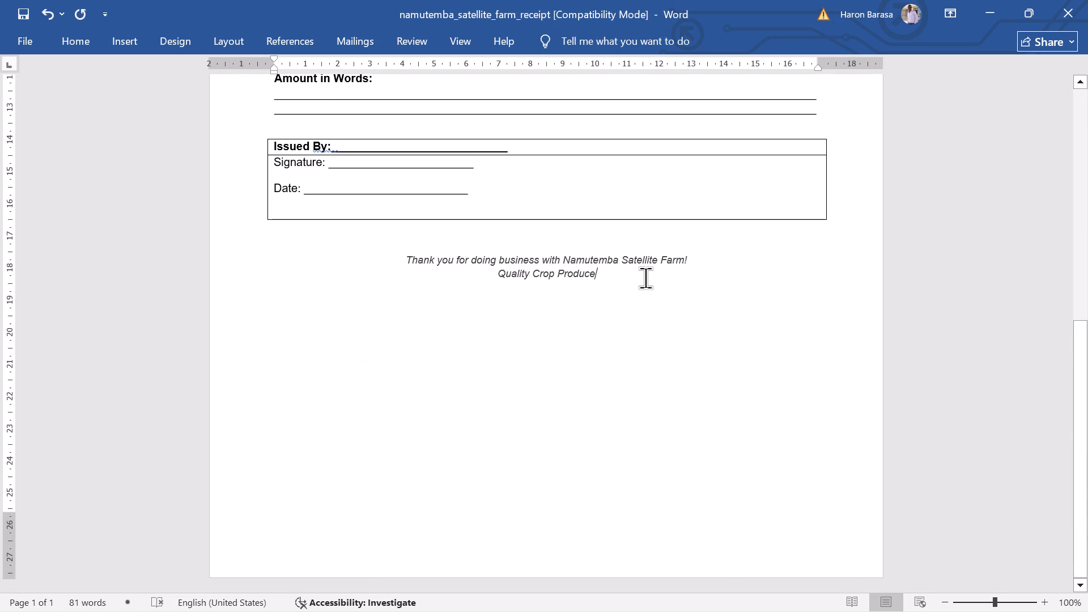
key(Return)
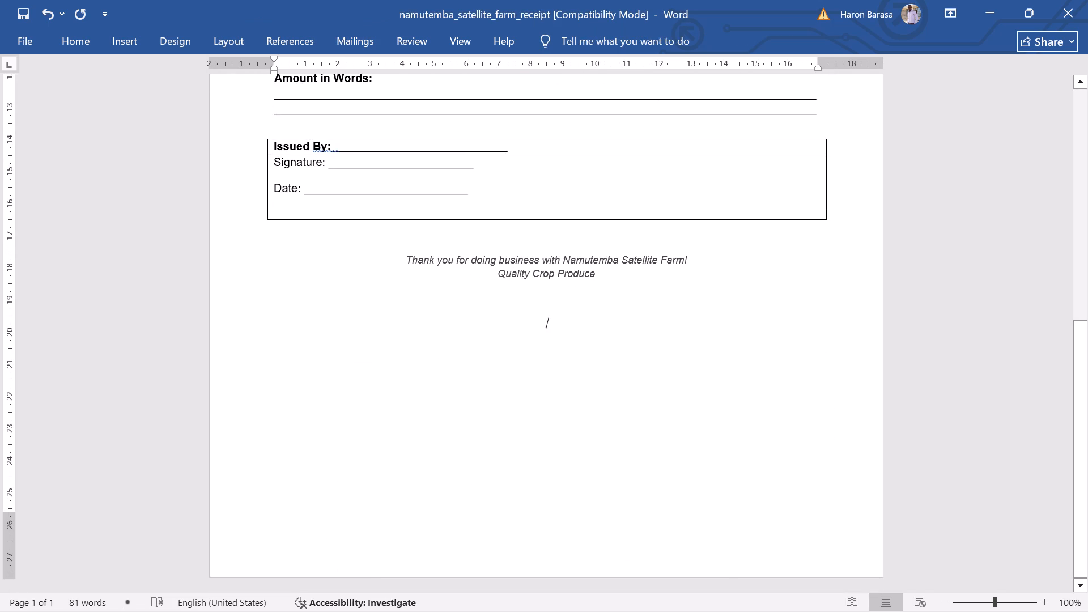
right_click(538, 327)
click(757, 345)
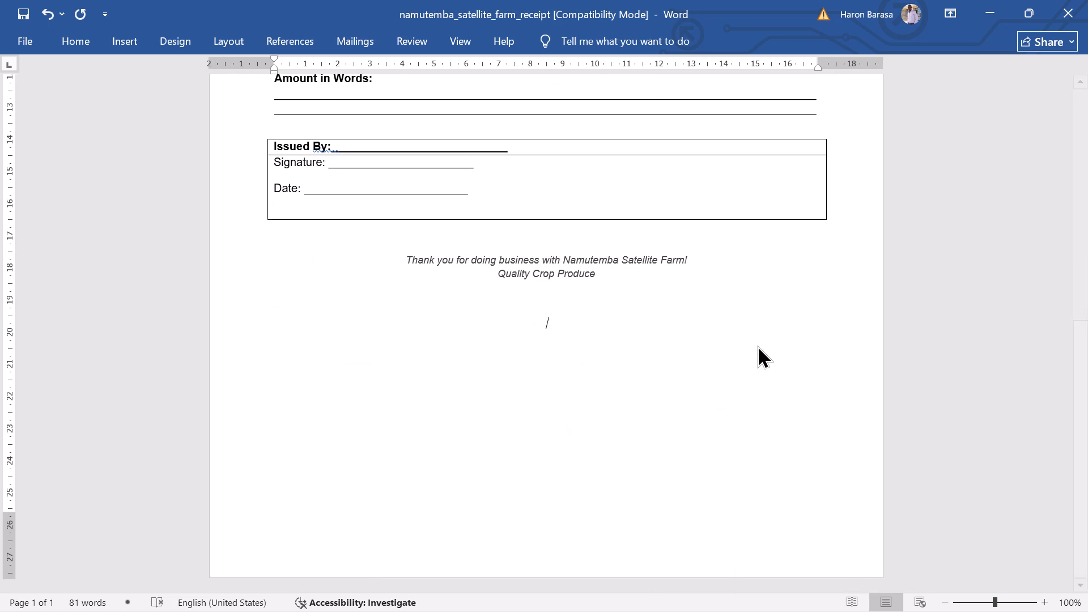
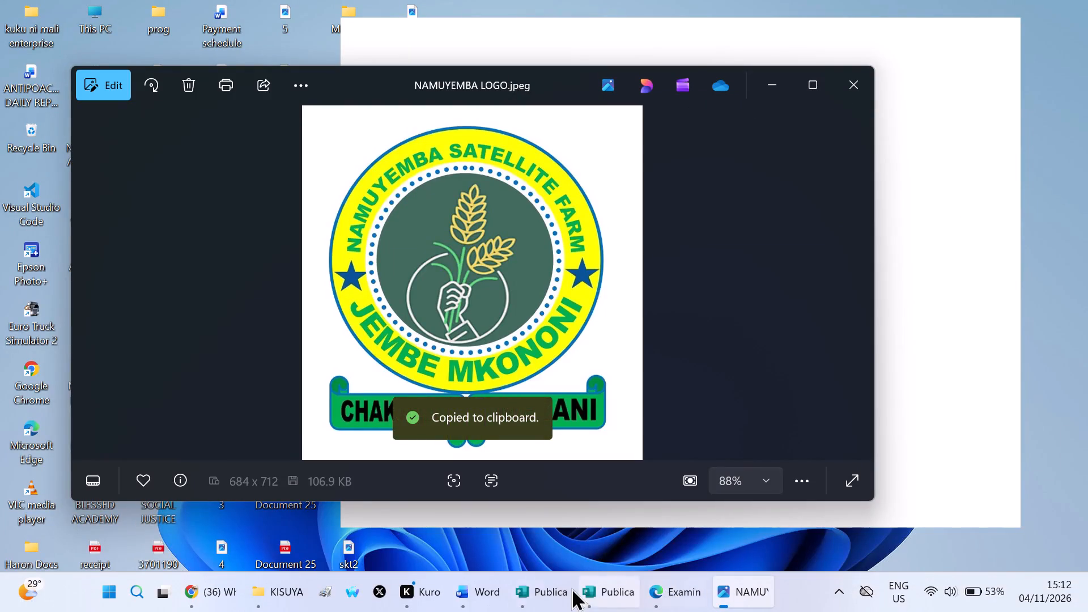
Switch to the Word receipt and paste the copied farm logo below the Quality Crop Produce line.
click(492, 585)
click(729, 508)
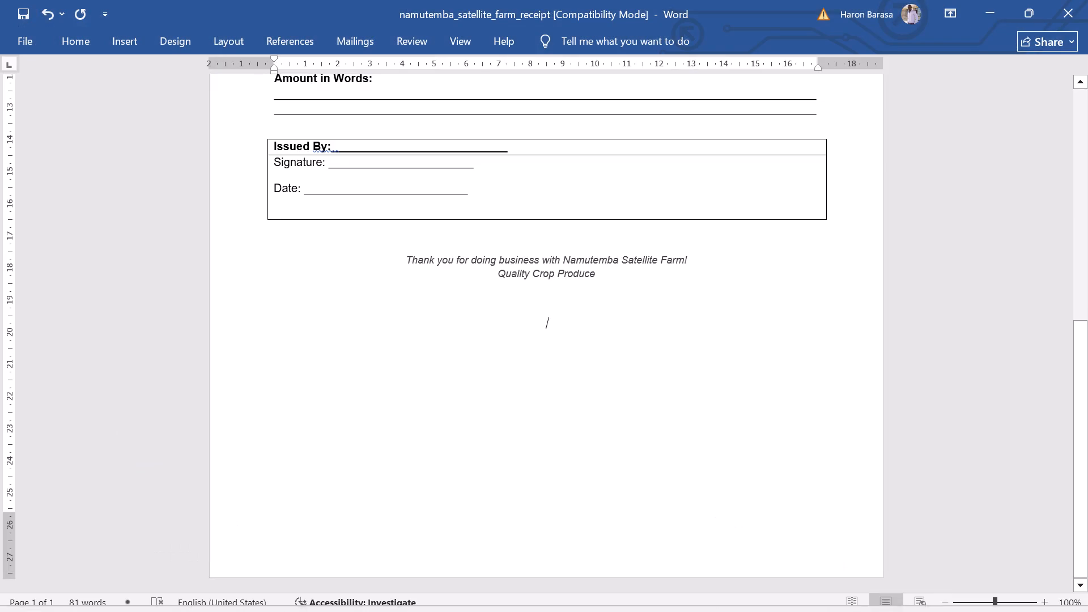
key(ctrl+v)
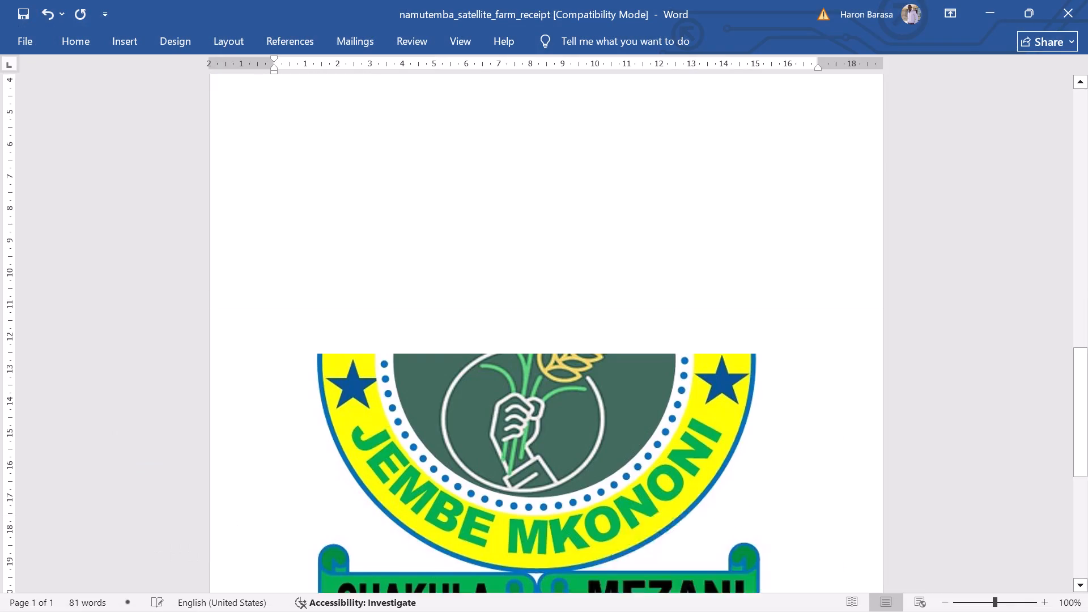
Shrink the pasted logo proportionally to about a third of the text width so it fits on the receipt page.
click(549, 337)
scroll(549, 337, up, 8)
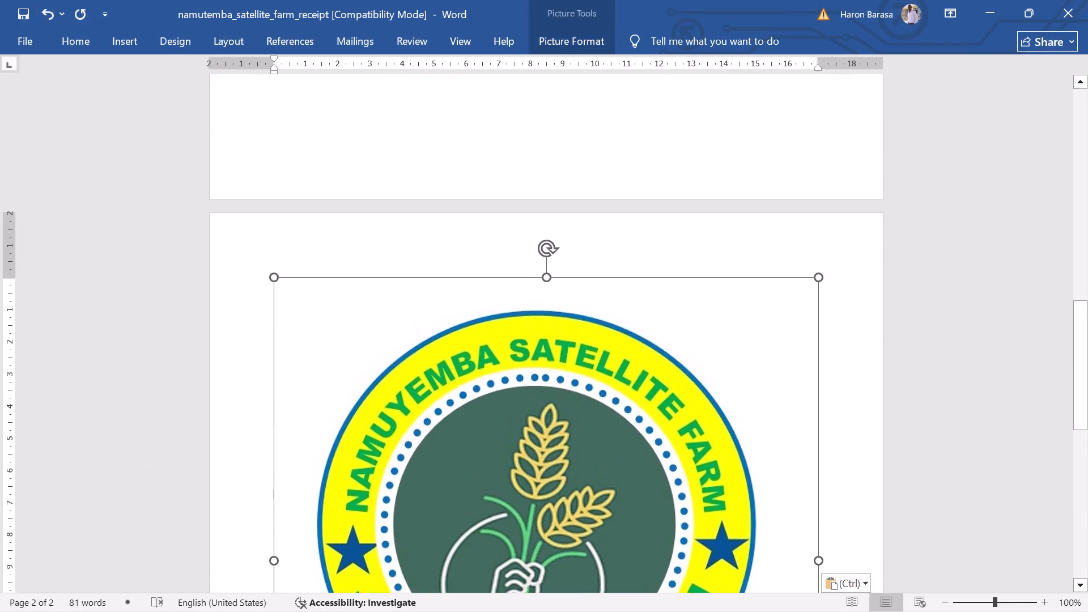
drag(270, 277, 499, 522)
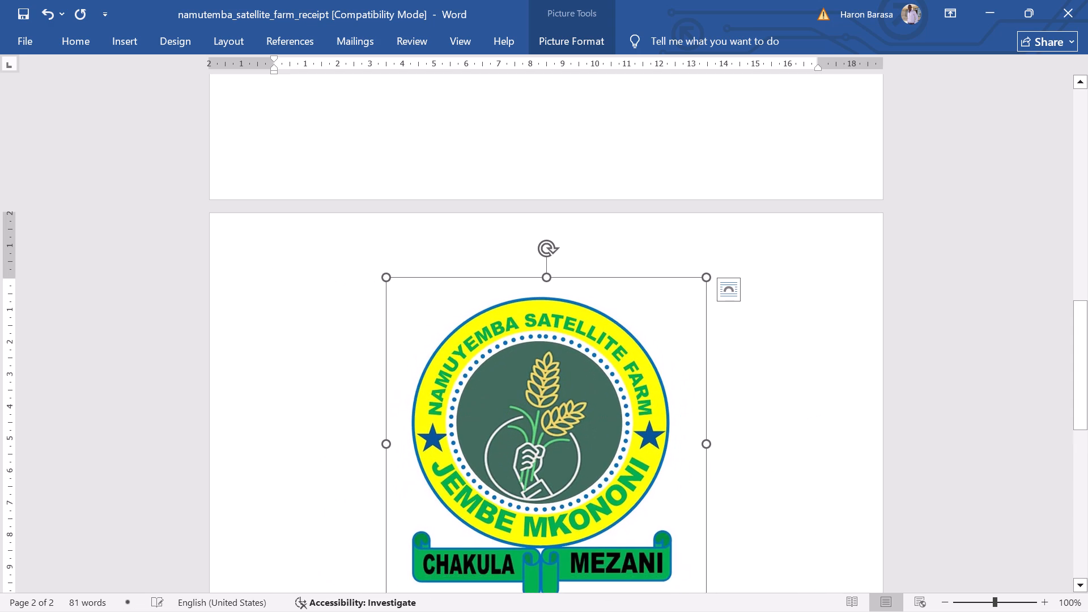
scroll(588, 455, up, 1)
scroll(588, 455, down, 3)
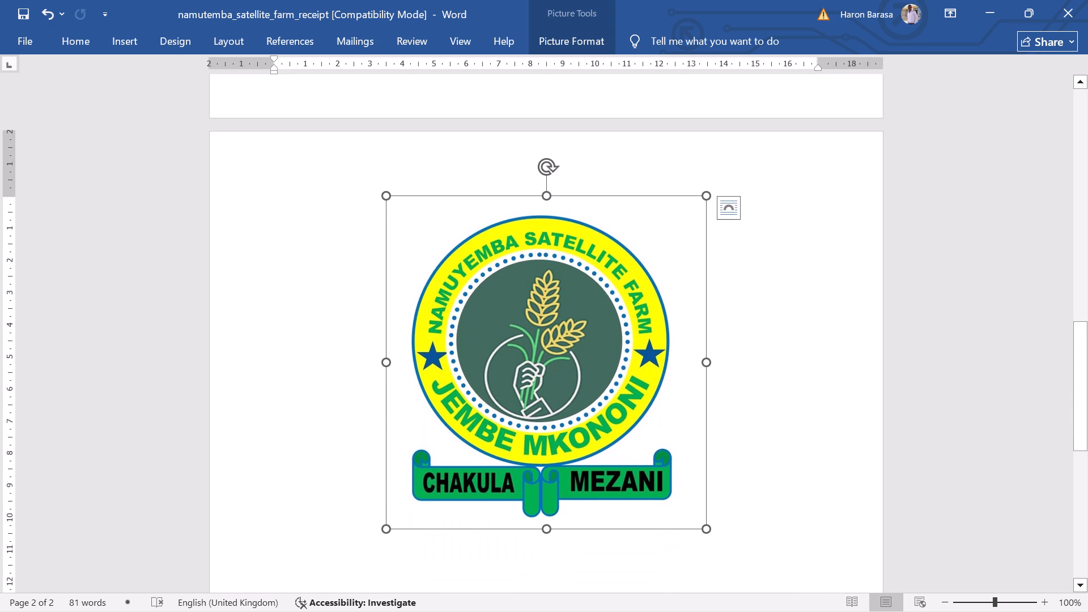
drag(702, 526, 593, 368)
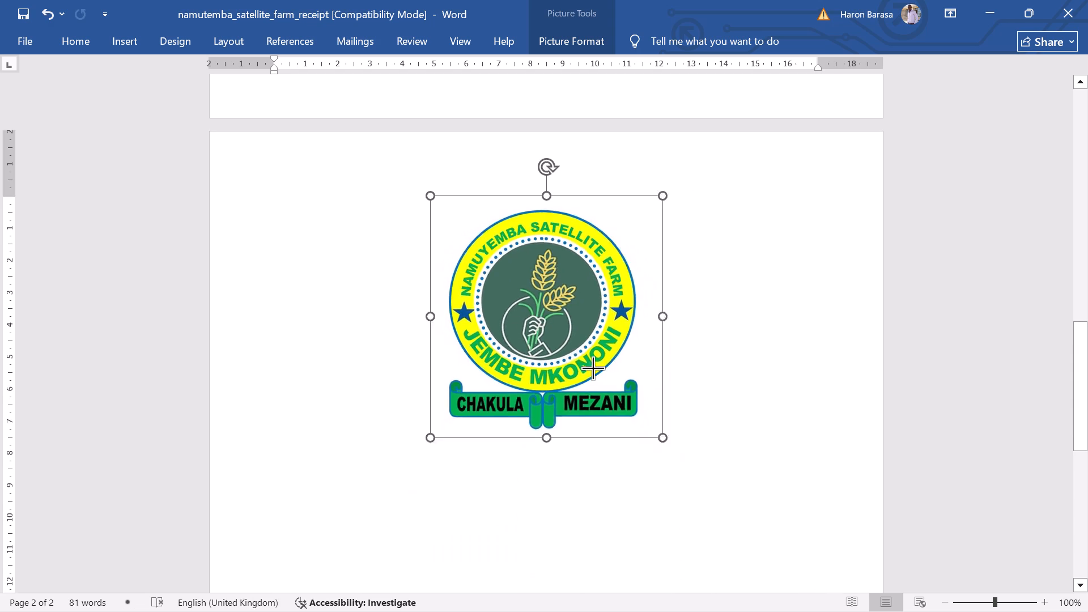
drag(593, 368, 559, 322)
scroll(596, 292, up, 4)
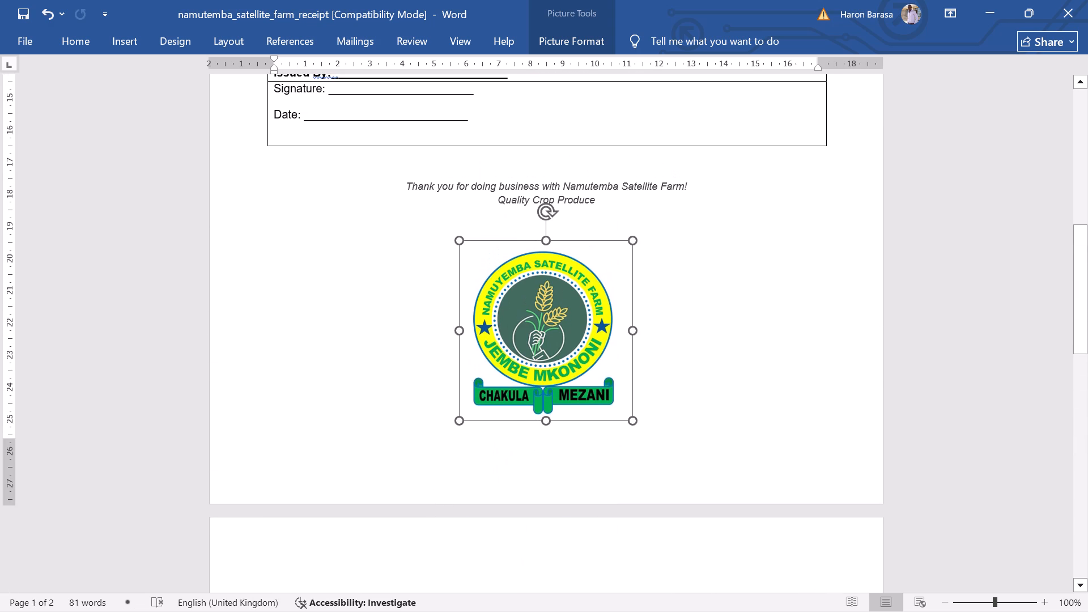
Set the logo's text wrapping to In Front of Text.
click(649, 253)
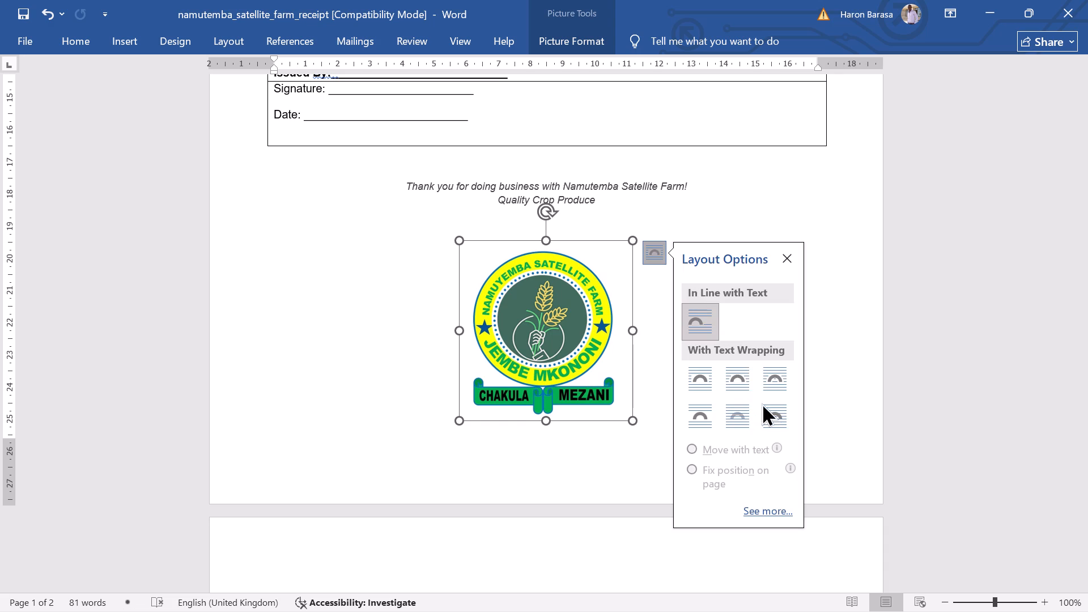
click(777, 411)
Place the logo, shrunk to about 2.5 cm wide, in the empty space beside the NAMUTEMBA SATELLITE FARM header cell.
scroll(630, 397, up, 6)
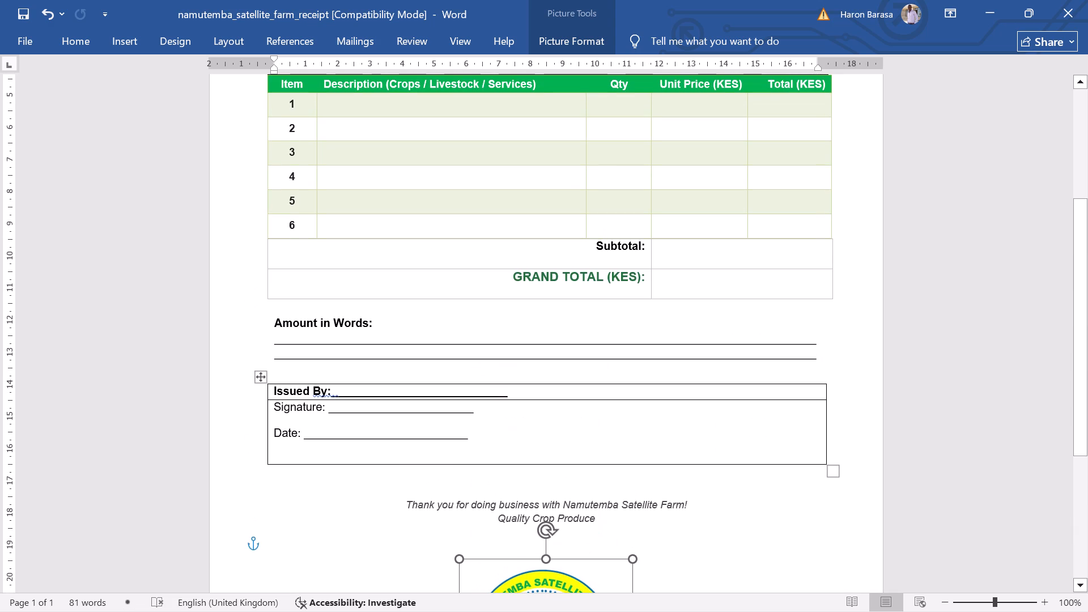
drag(566, 573, 489, 266)
scroll(458, 367, up, 5)
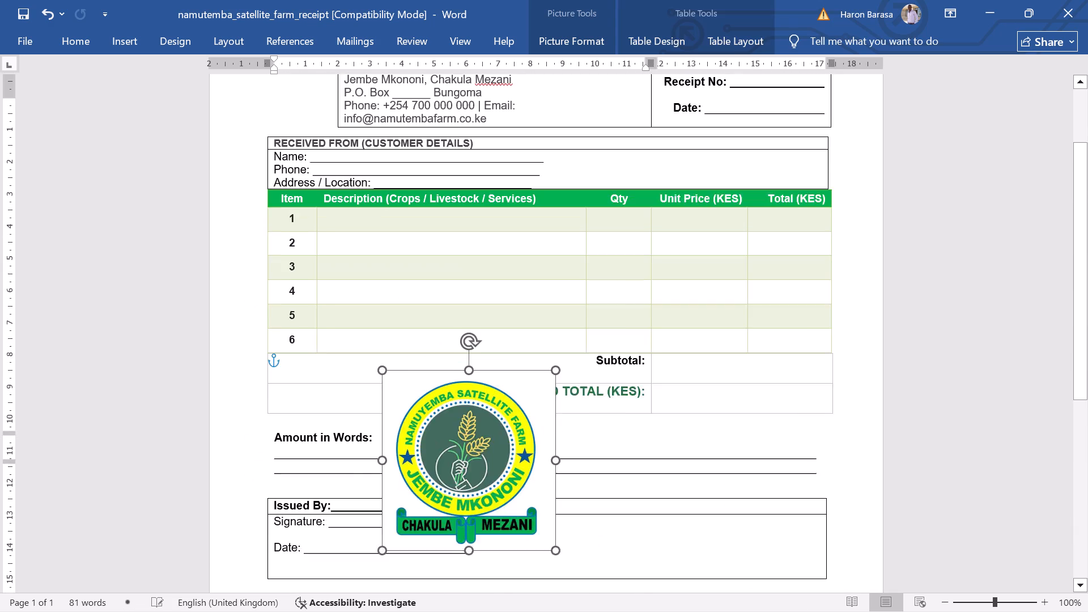
drag(456, 511, 291, 155)
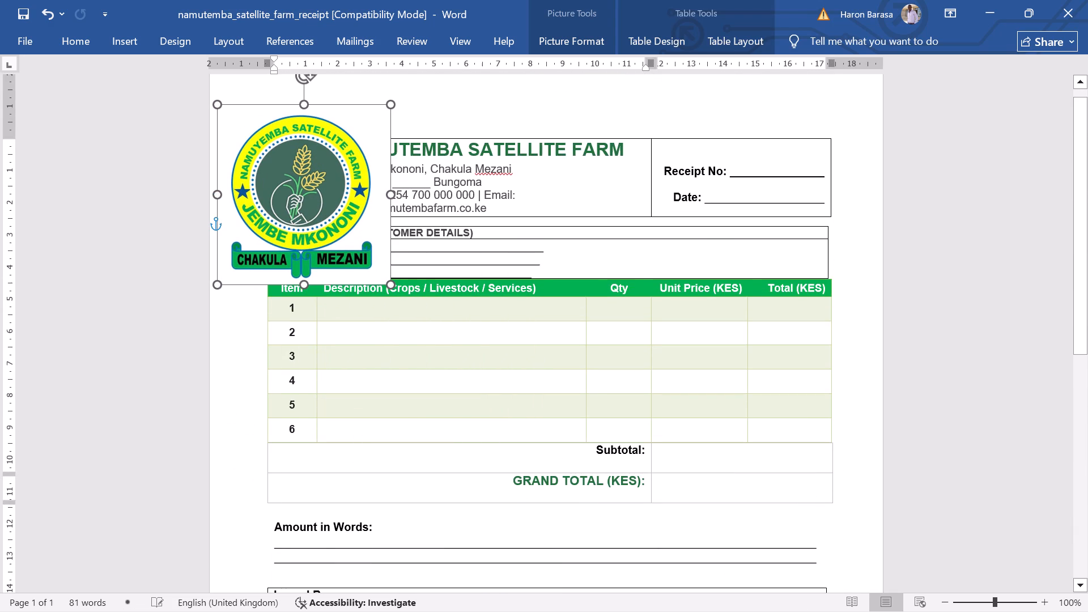
drag(219, 104, 309, 199)
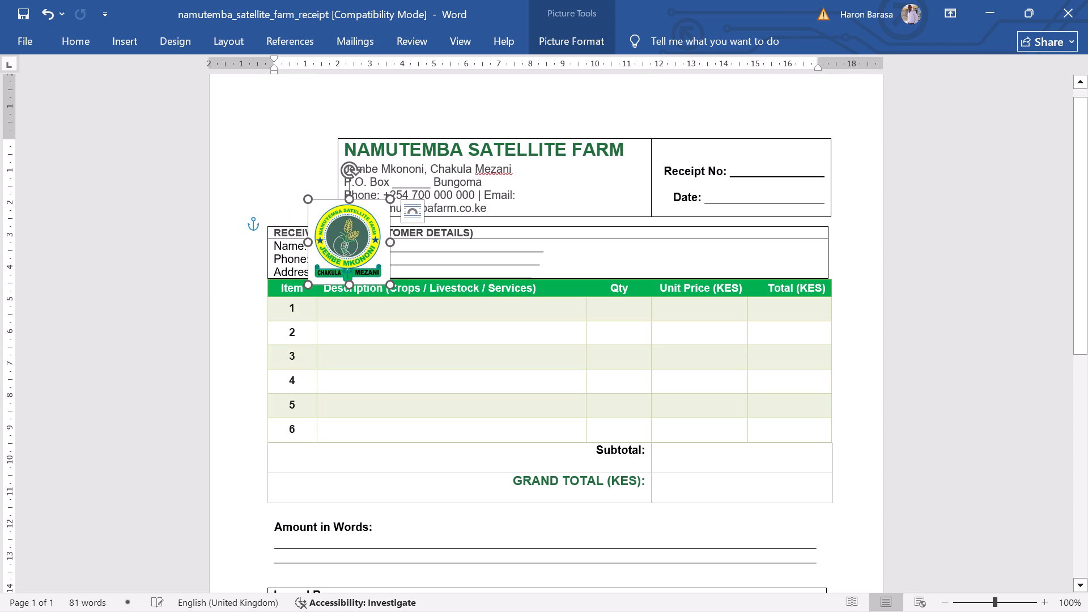
drag(358, 242, 298, 180)
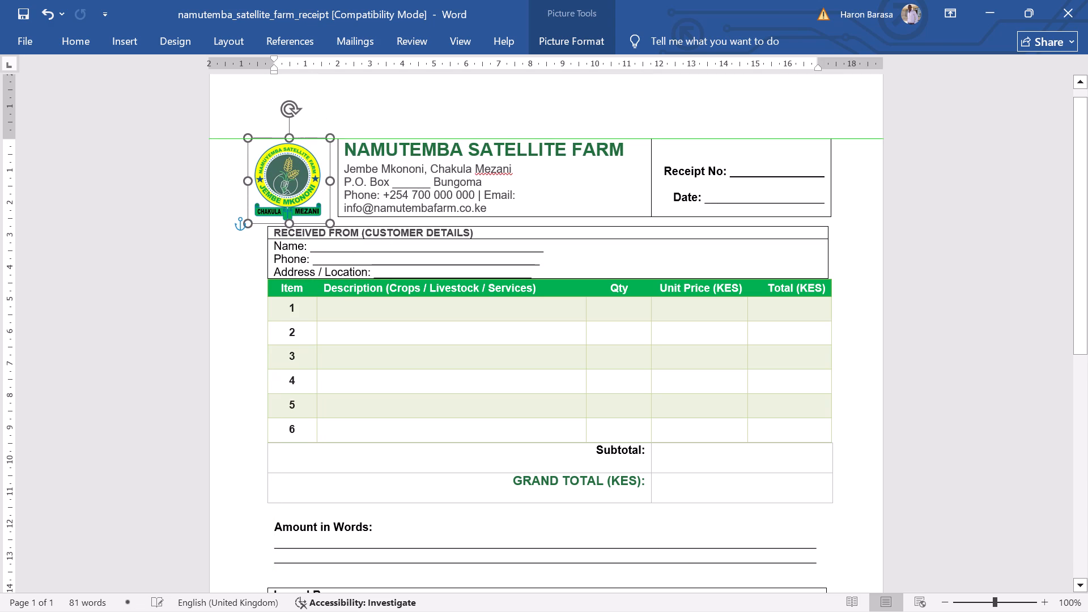
drag(298, 180, 301, 180)
click(414, 118)
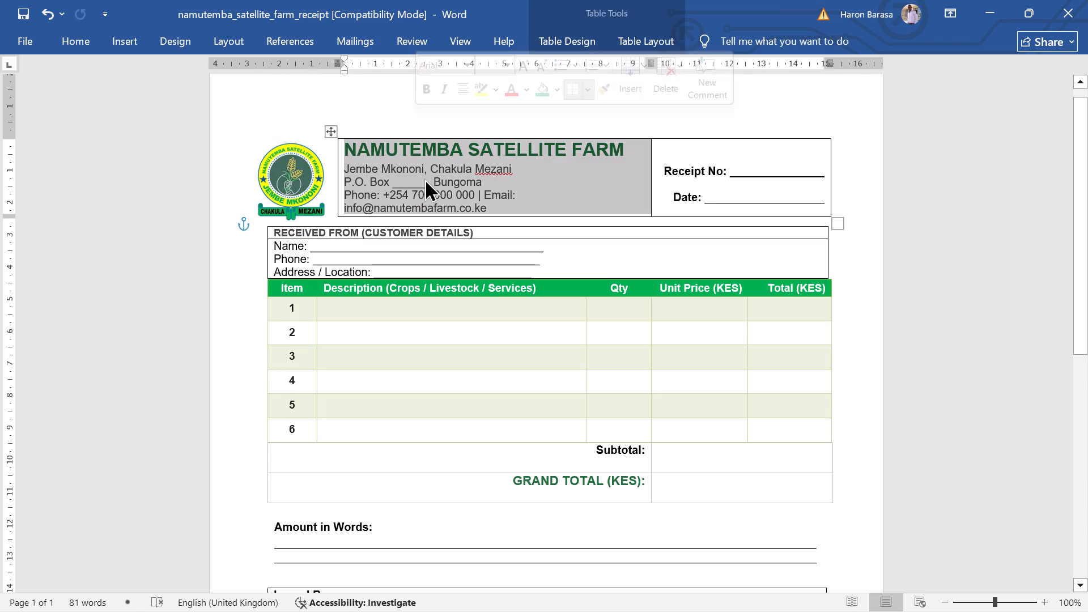
click(503, 259)
Nudge the logo slightly up and toward the header table so it lines up with the farm details cell.
click(309, 168)
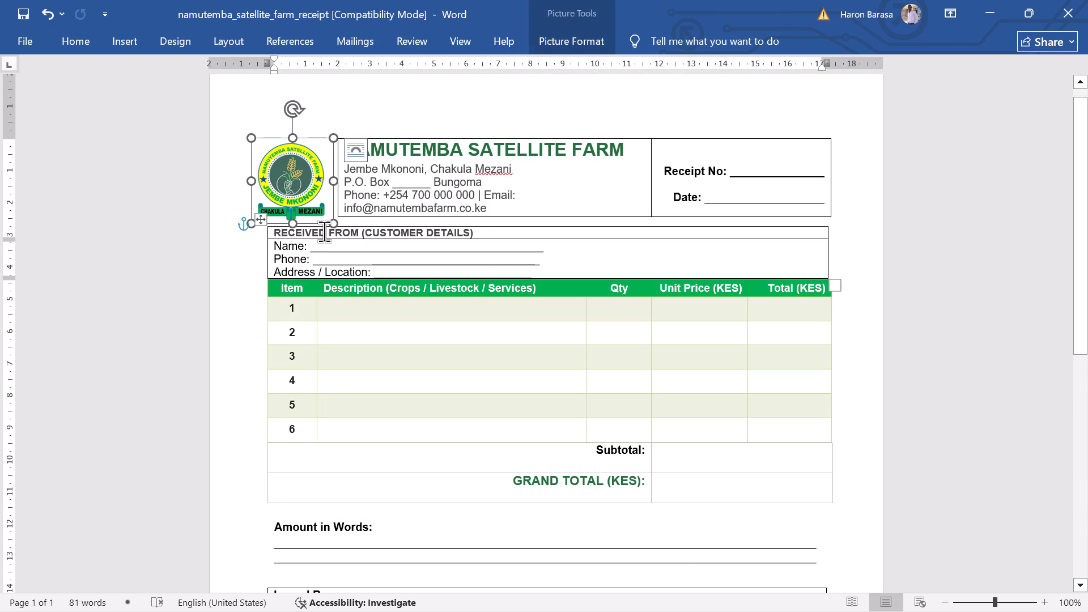
key(Up)
key(Up)
key(Up)
key(Up)
key(Up)
key(Up)
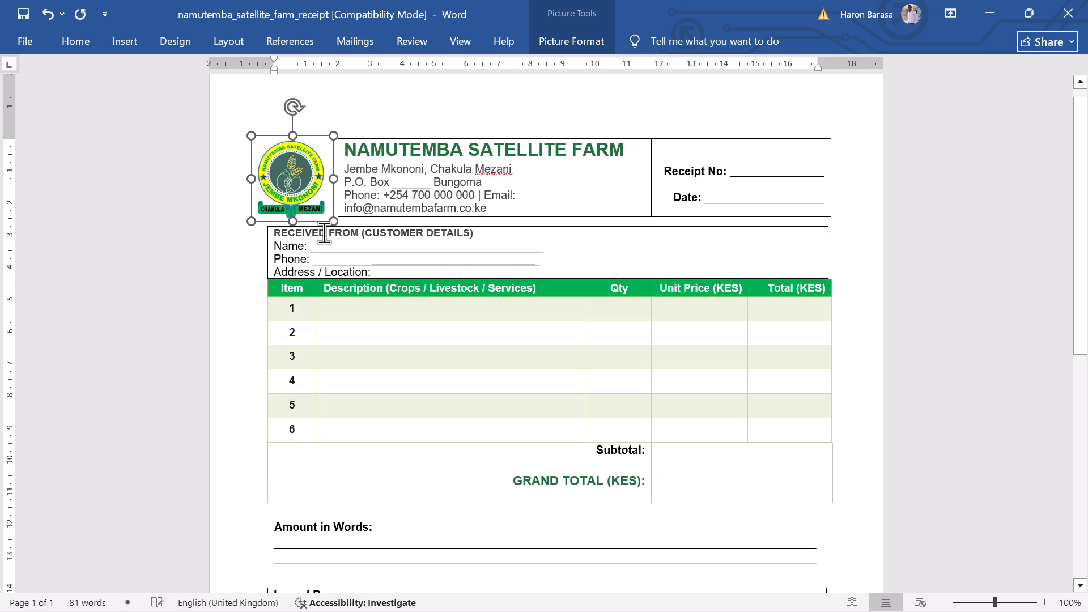
key(Right)
key(Right)
key(Right)
key(Right)
key(Right)
key(Right)
key(Right)
key(Right)
key(Right)
key(Right)
key(Right)
key(Up)
key(Up)
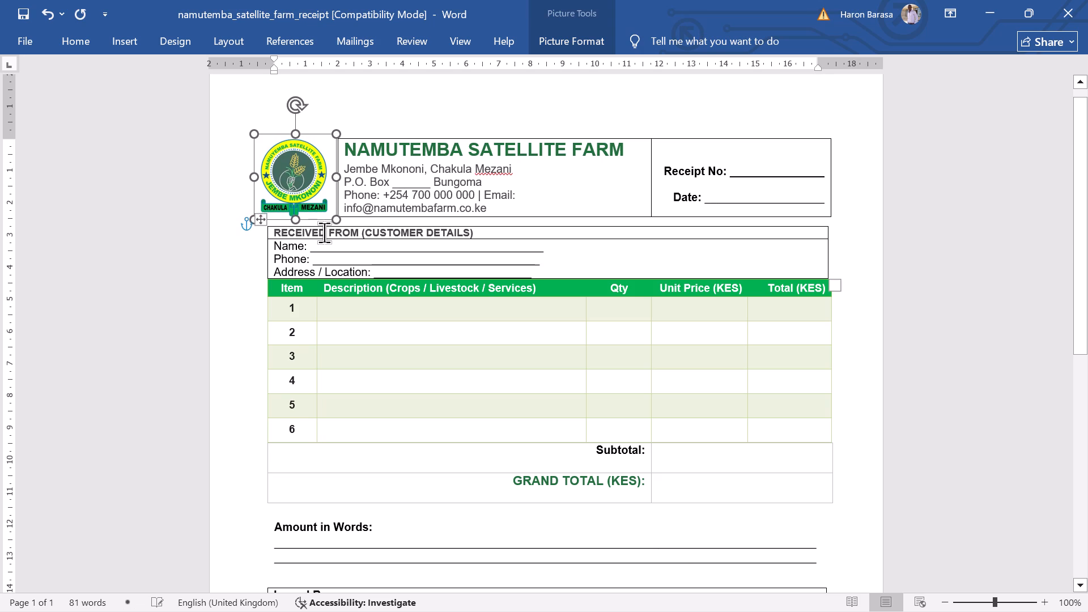
key(Up)
key(Up)
key(Up)
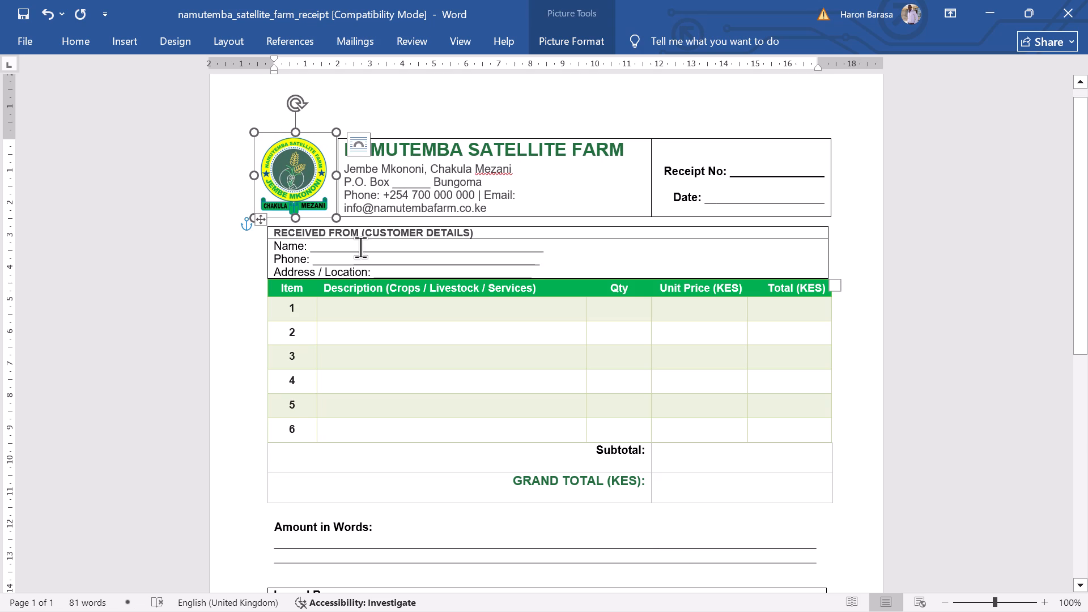
click(1008, 215)
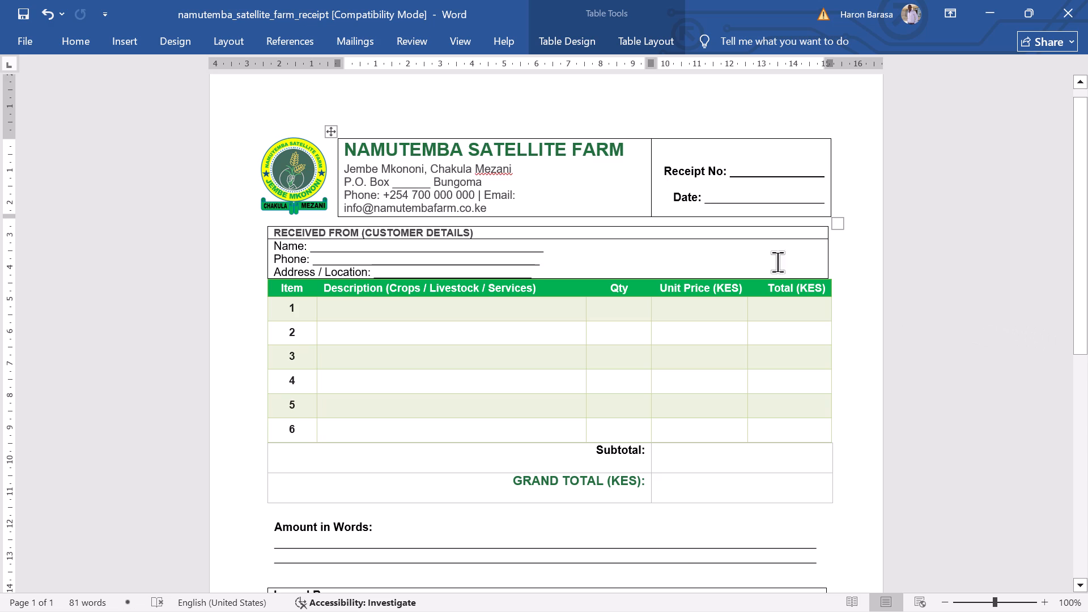
click(307, 172)
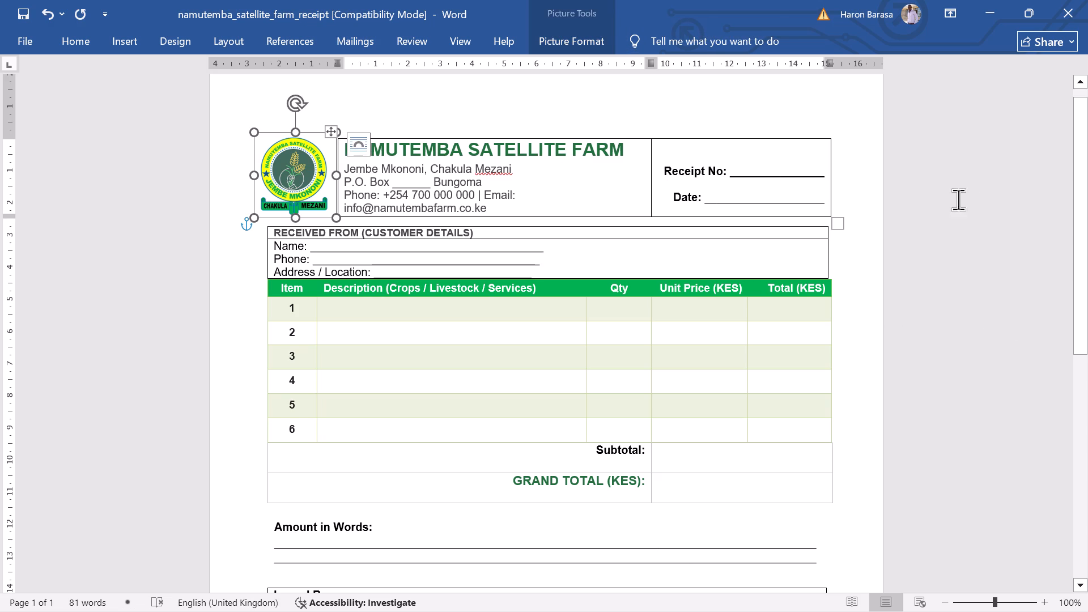
click(970, 199)
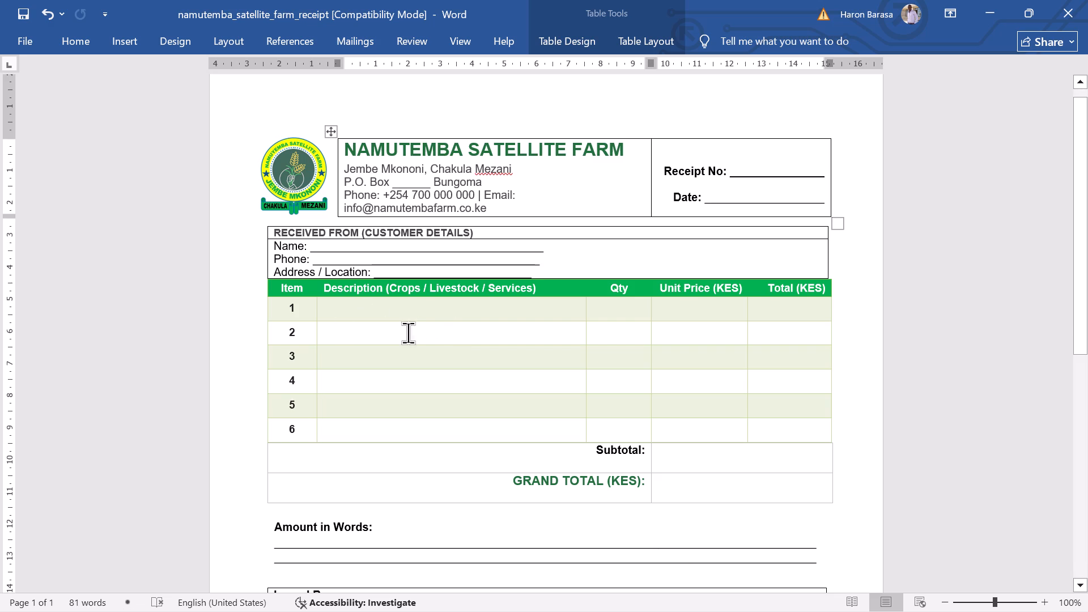
Apply the borderless plain table style with shaded banded rows to the Issued By table.
scroll(436, 348, down, 8)
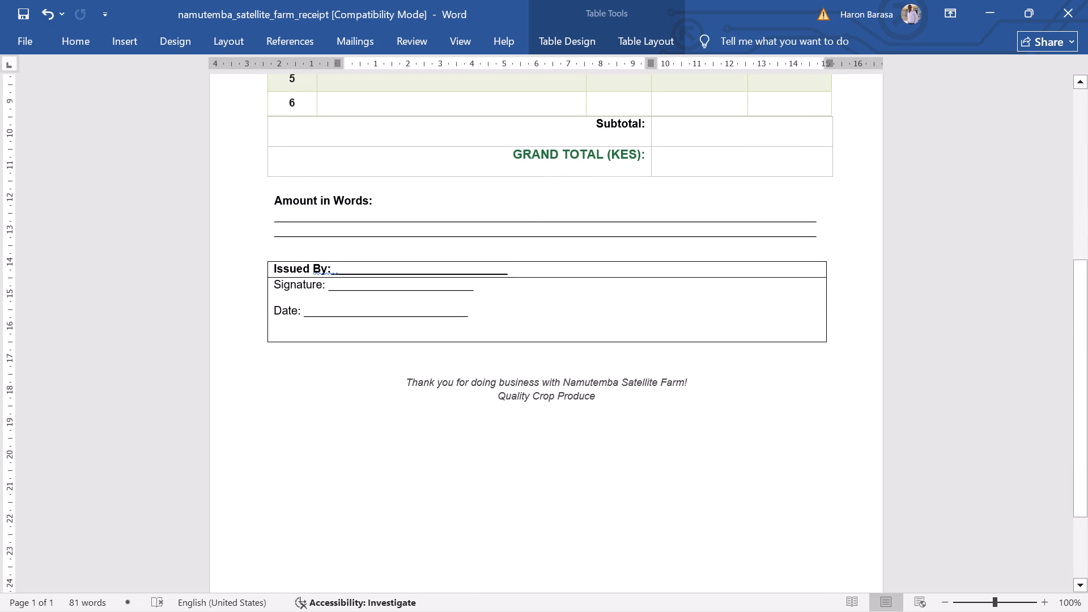
click(300, 277)
click(266, 256)
click(557, 22)
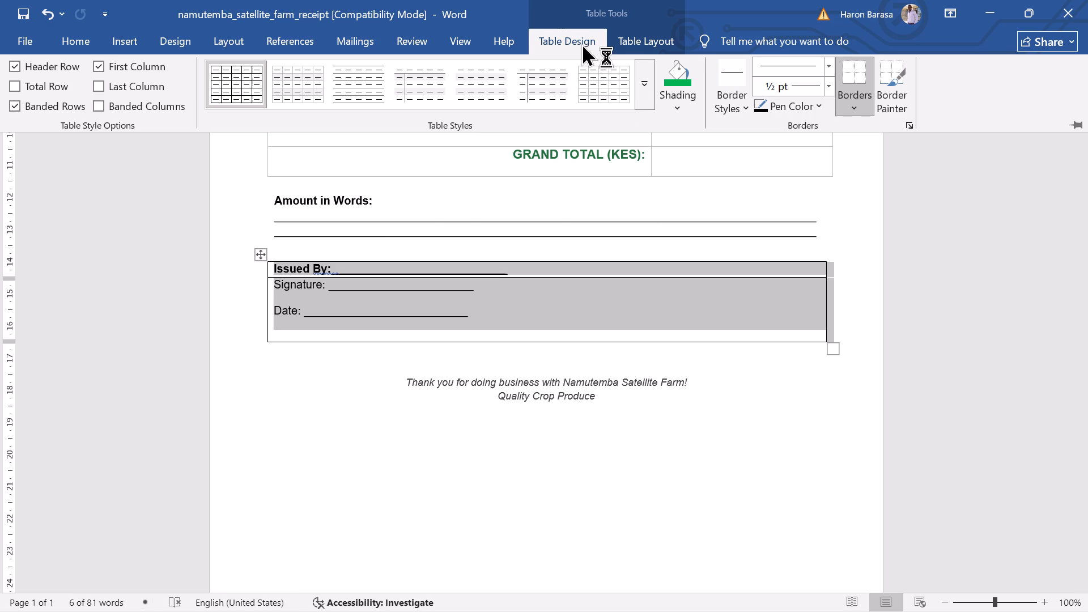
click(642, 75)
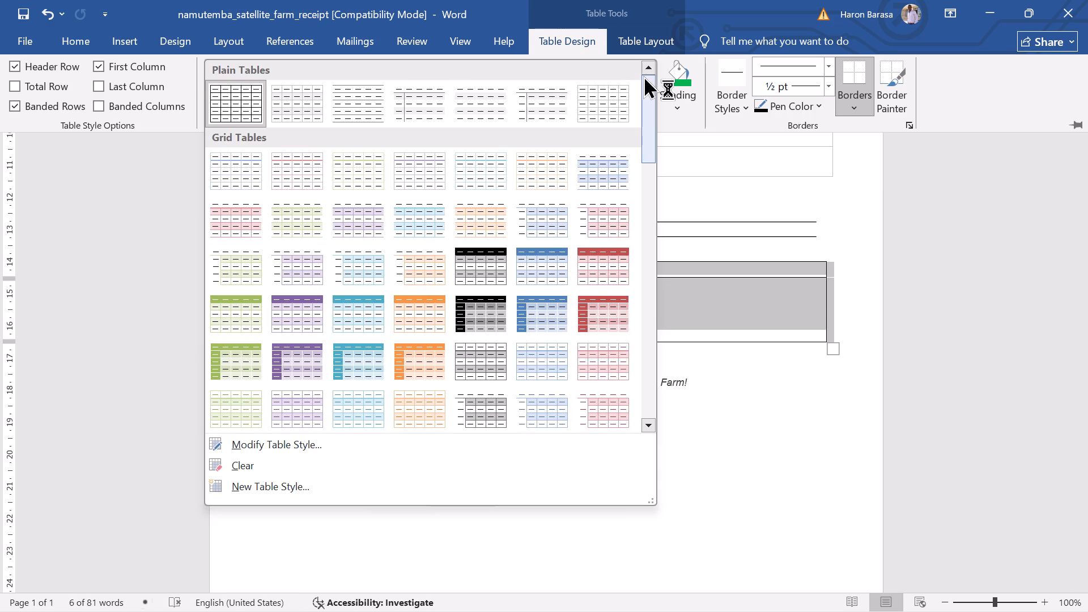
click(644, 41)
click(564, 30)
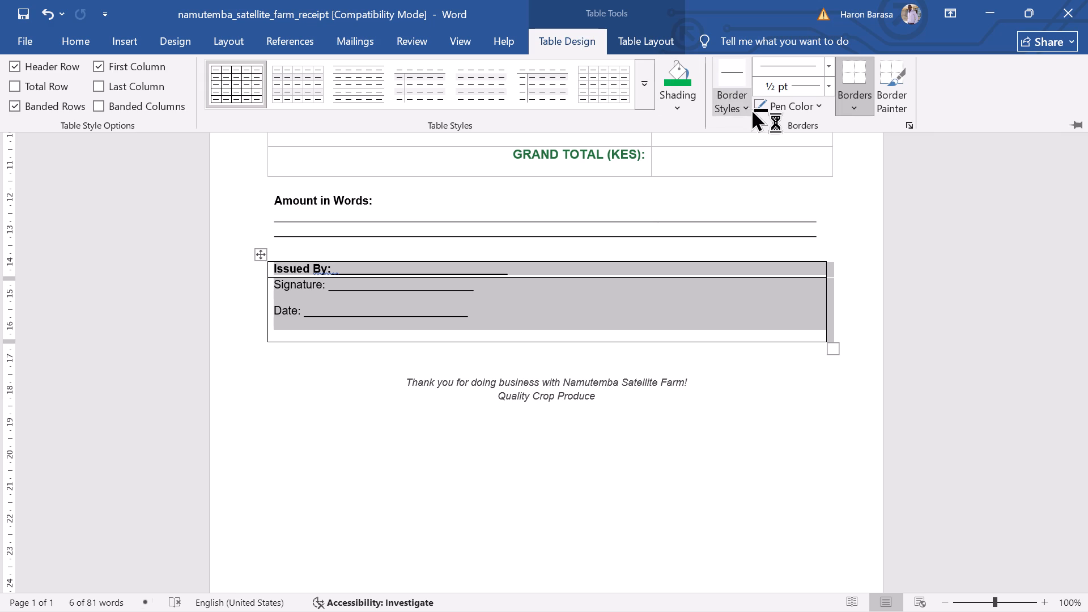
click(746, 105)
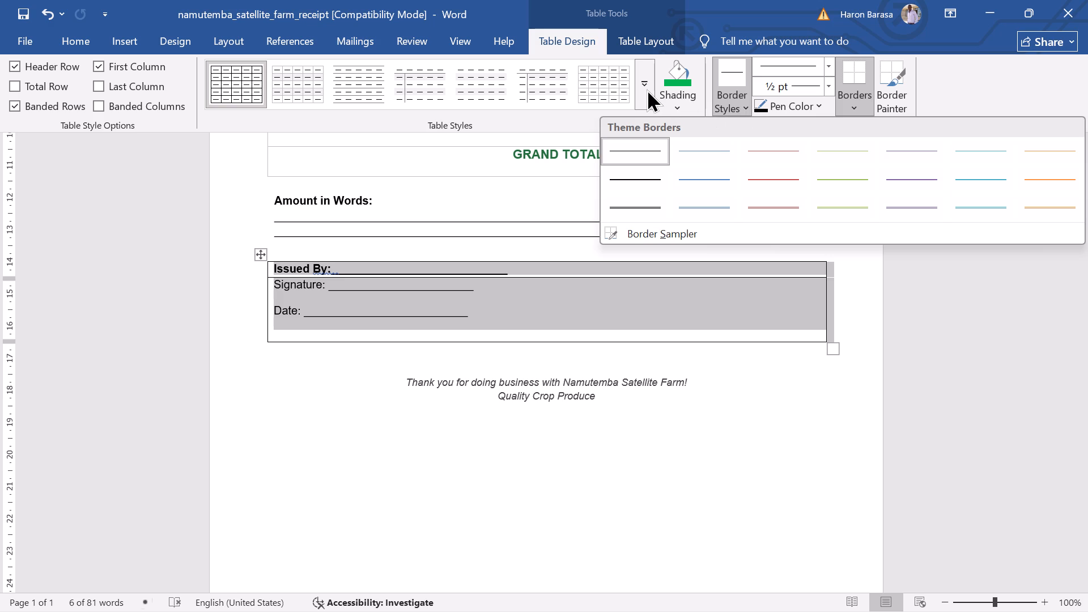
click(470, 79)
click(375, 409)
click(375, 409)
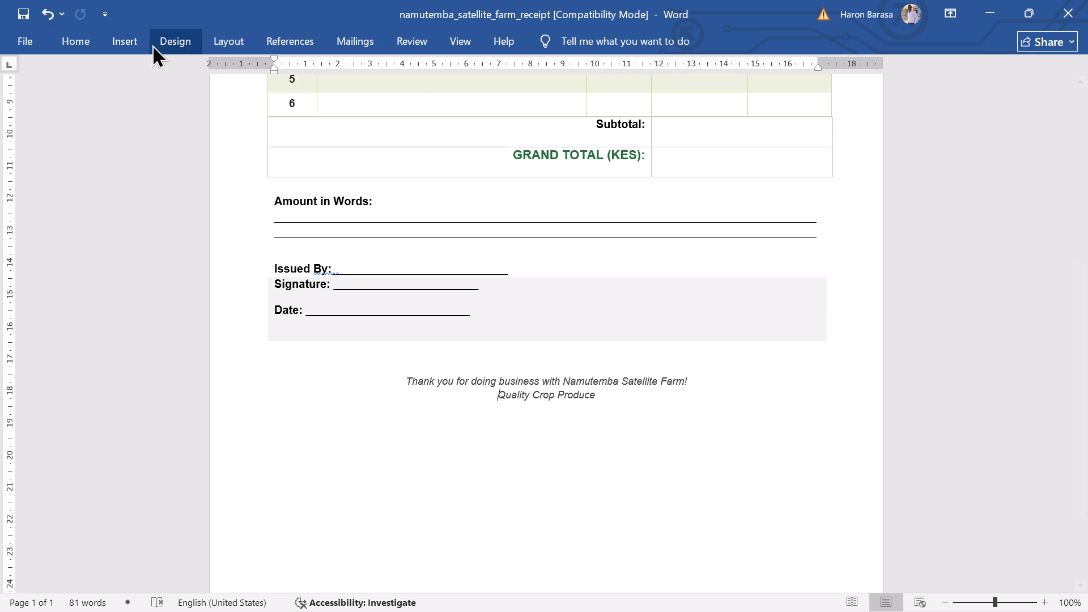
click(80, 44)
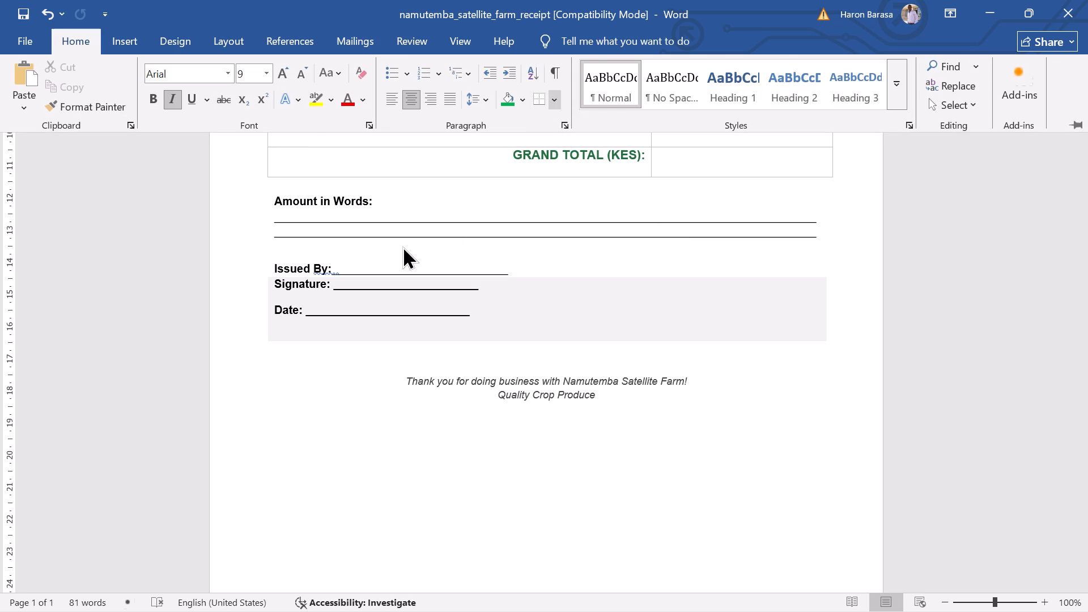
click(402, 246)
Apply No Border to the whole Issued By, Signature and Date table.
click(343, 279)
click(260, 255)
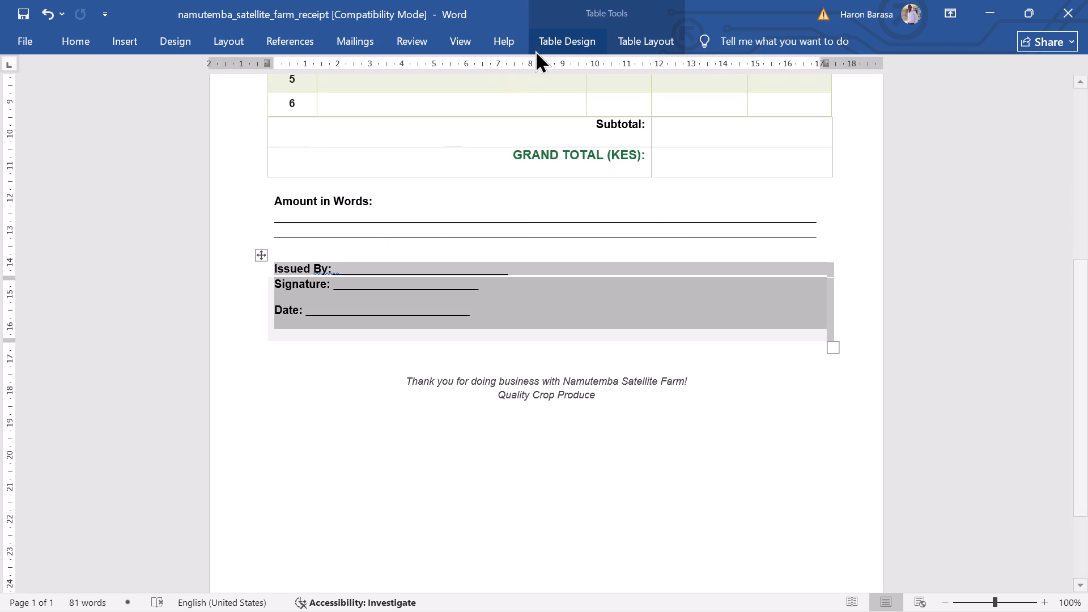
click(549, 40)
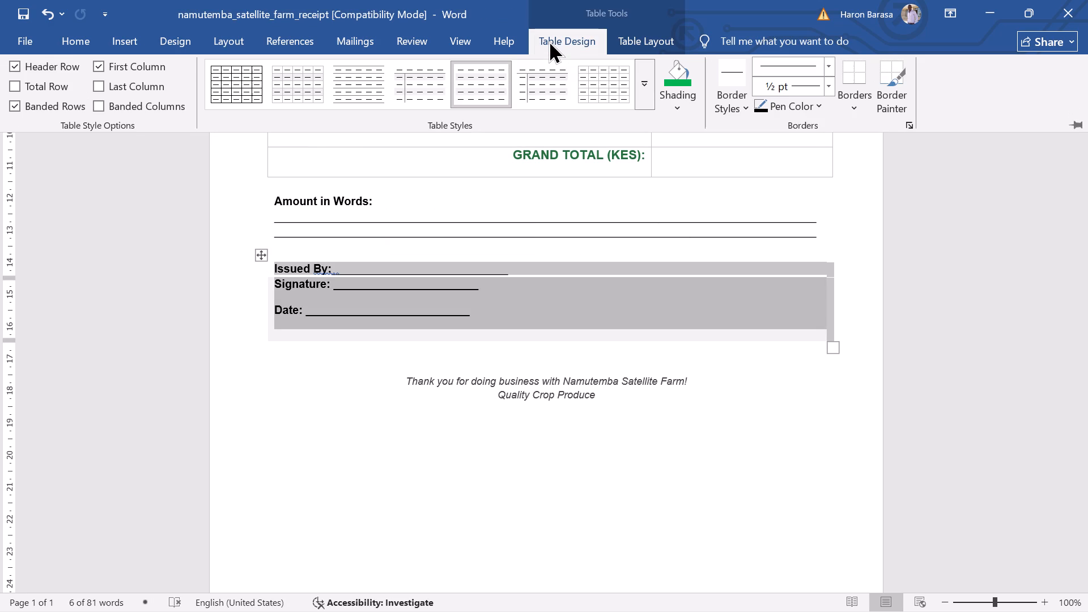
click(650, 79)
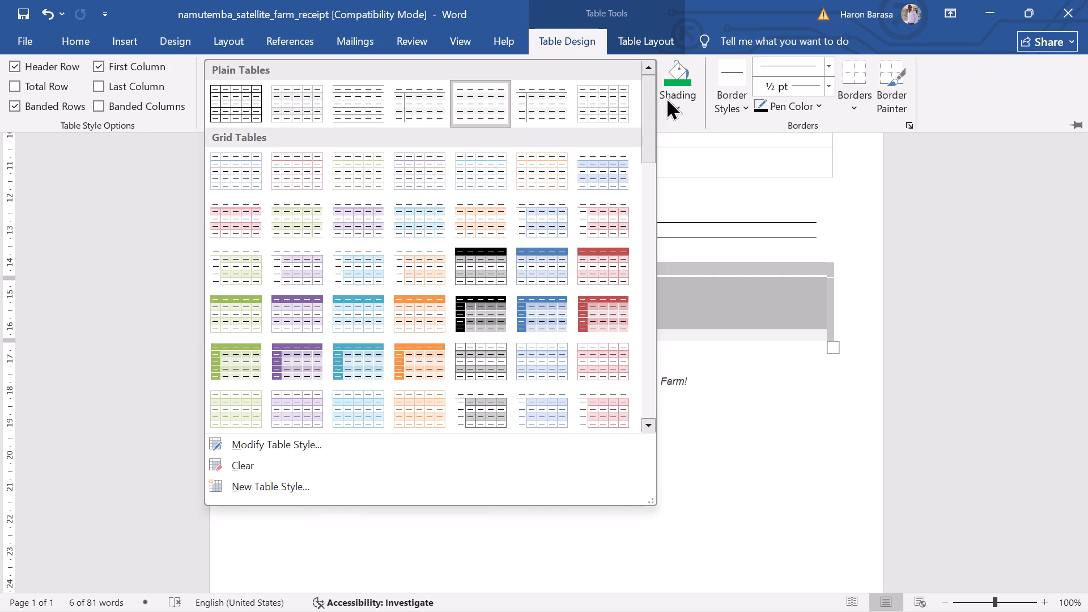
click(859, 103)
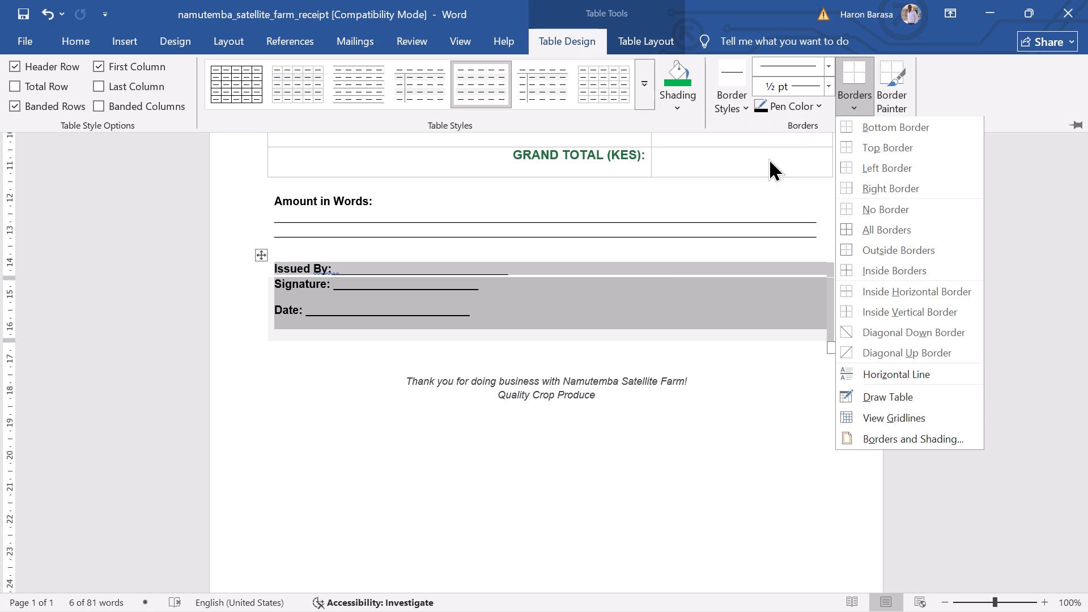
click(870, 206)
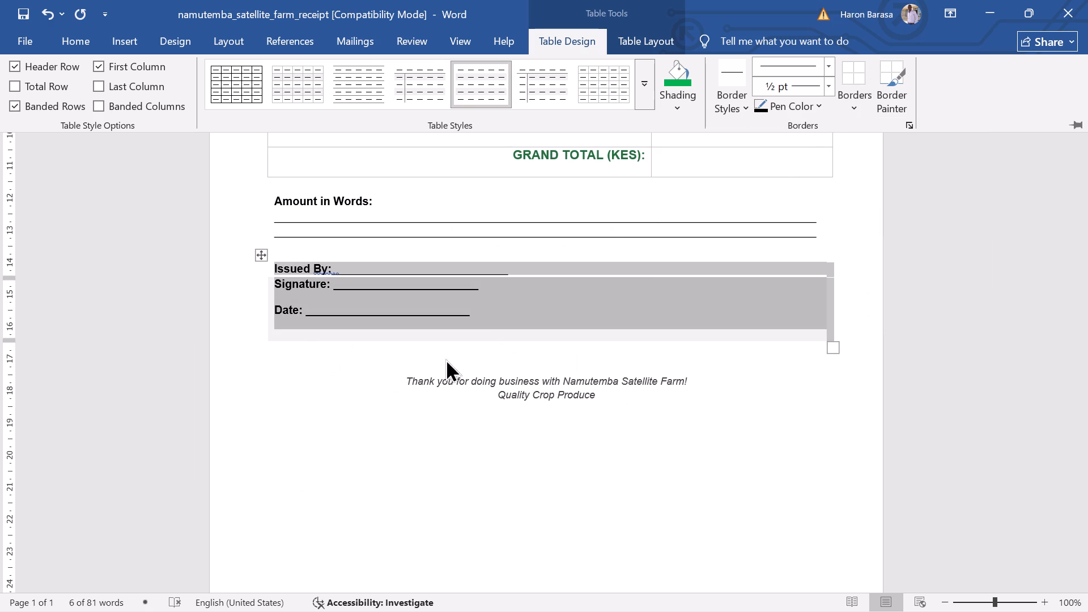
double_click(414, 425)
click(313, 305)
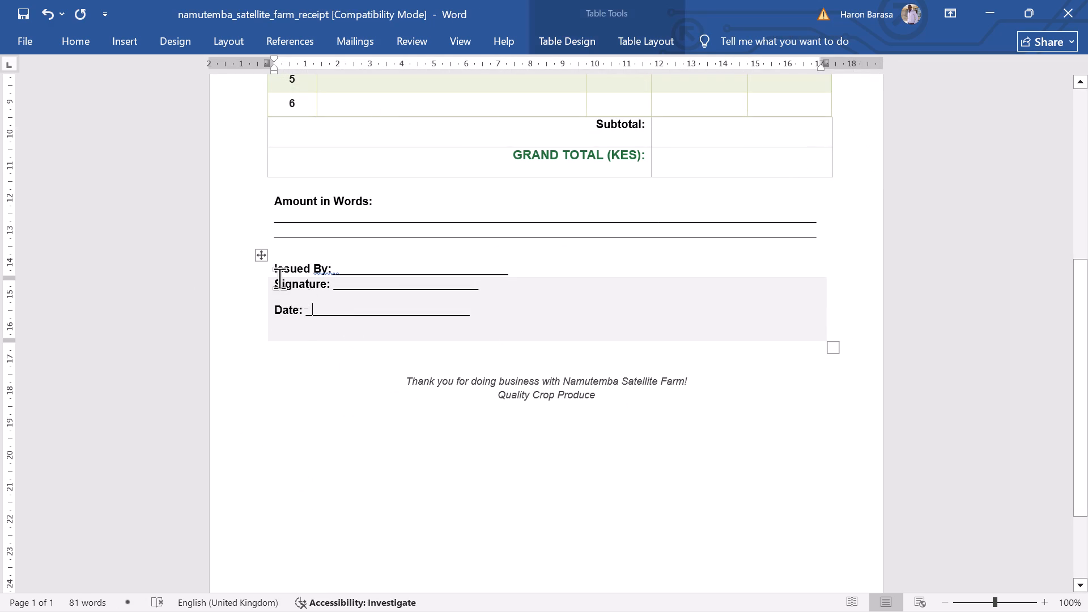
Undo the banded table style and border change on the Issued By, Signature and Date table.
click(264, 260)
click(351, 358)
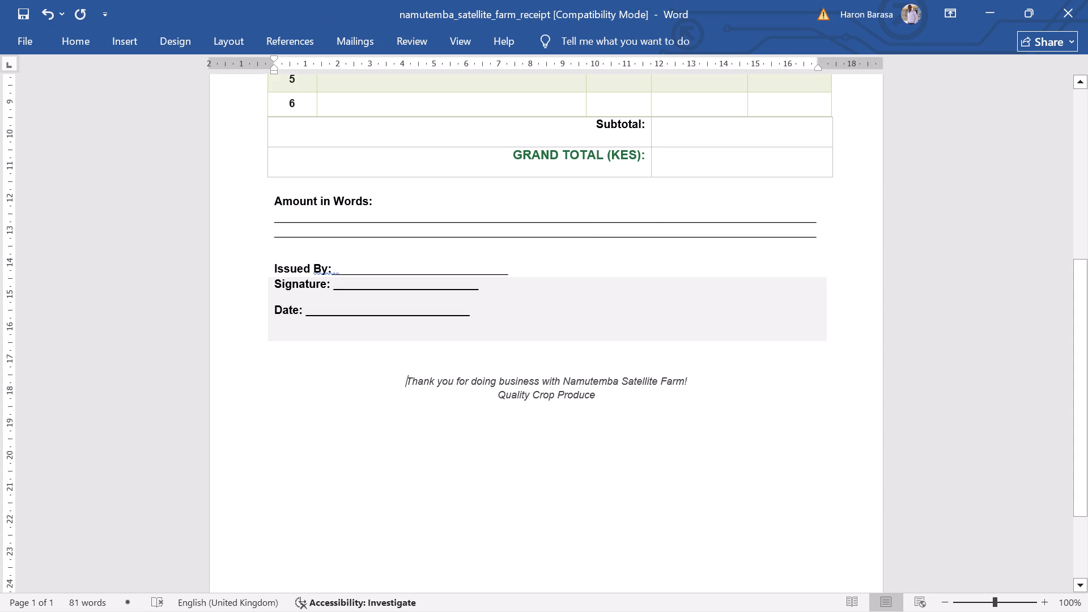
key(ctrl+z)
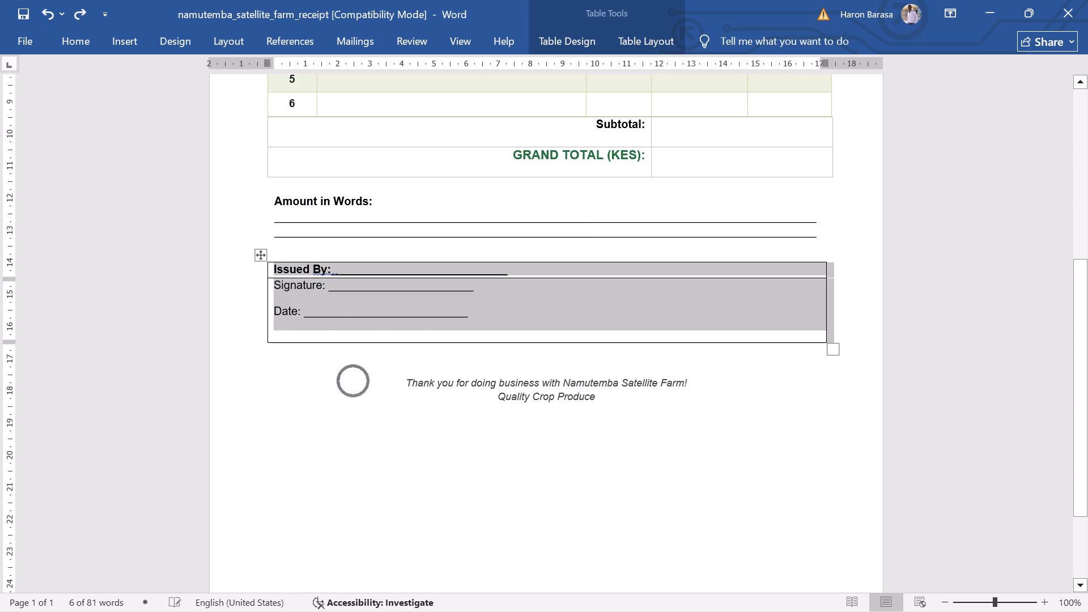
click(376, 388)
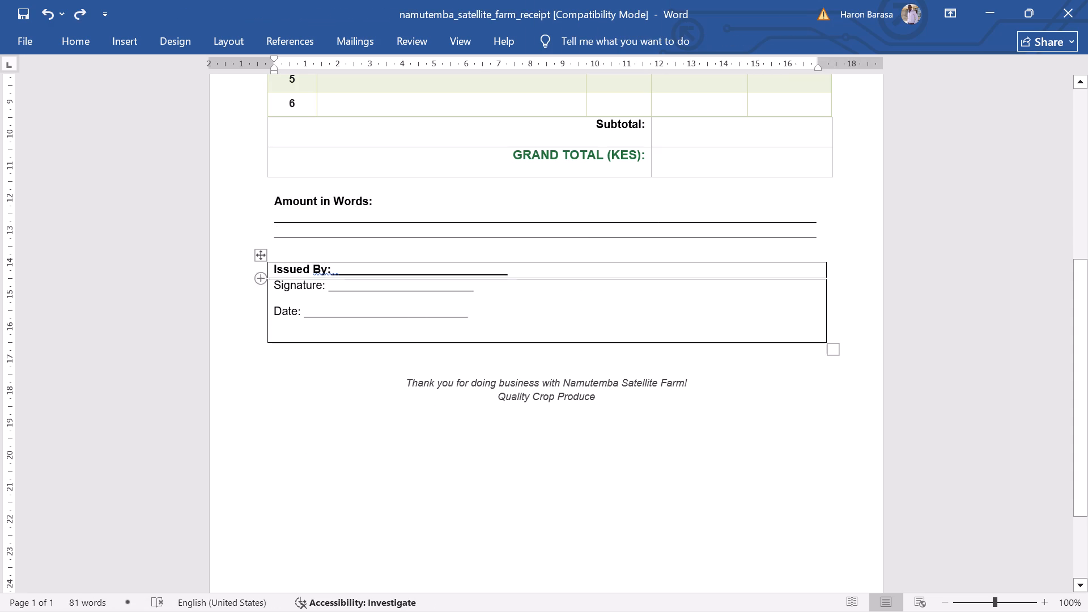
Remove all borders from the Issued By, Signature and Date table.
click(262, 254)
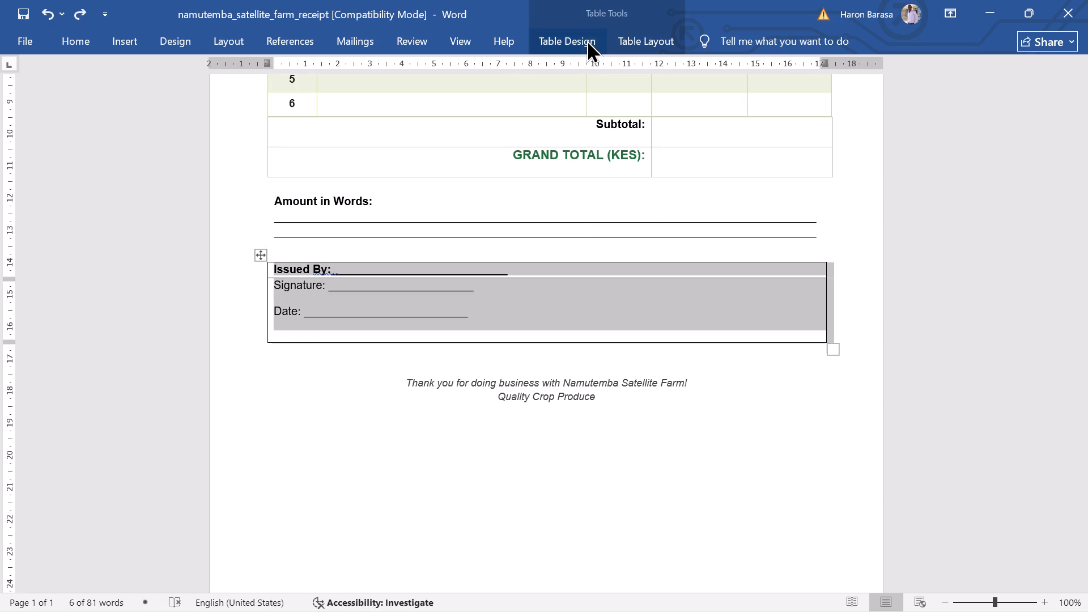
click(586, 40)
click(848, 86)
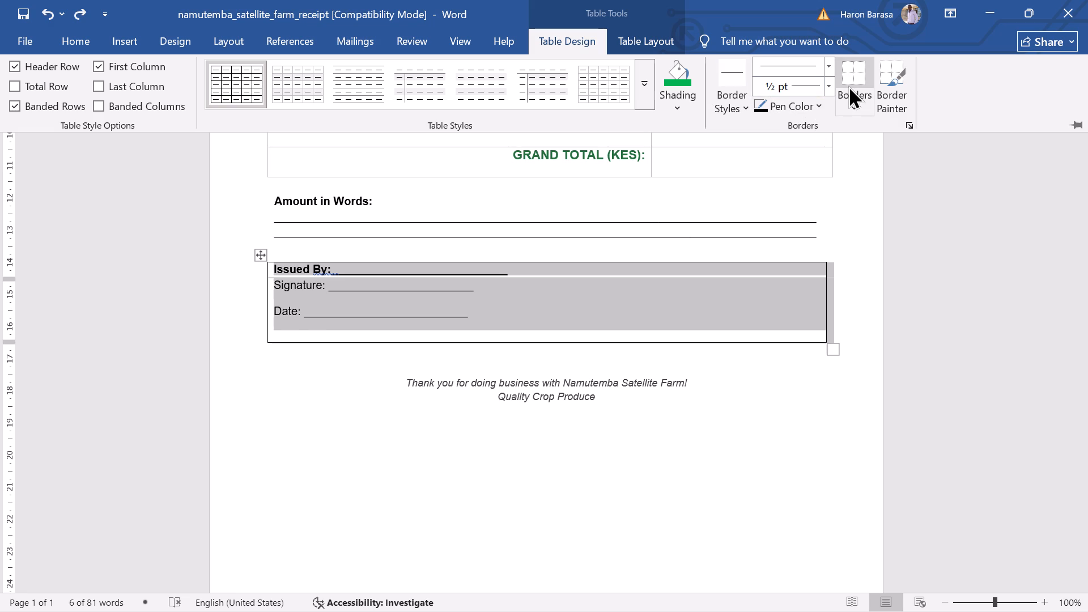
click(563, 469)
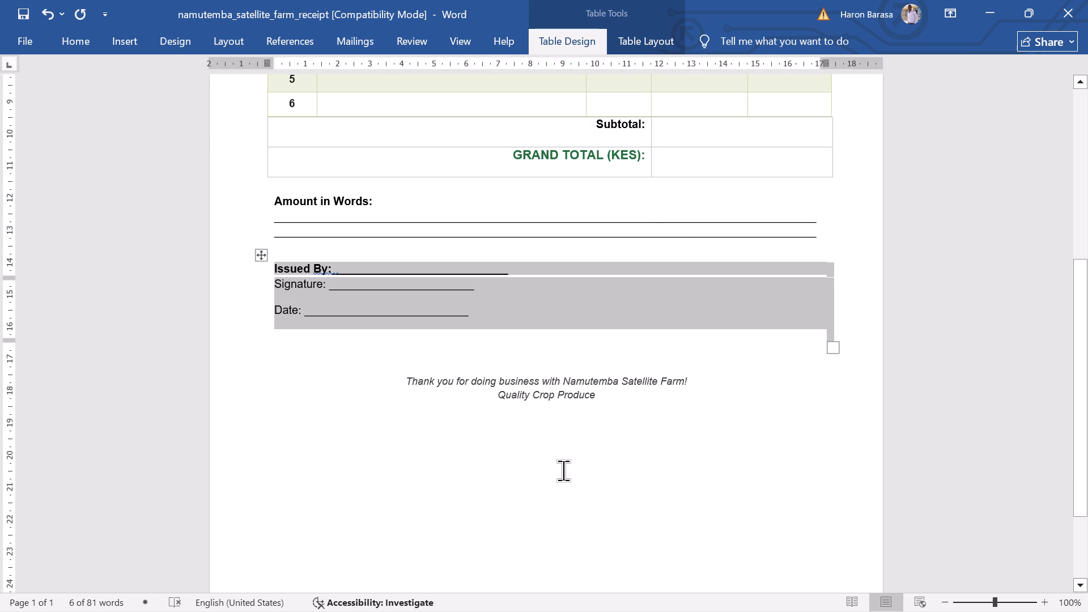
click(563, 470)
Remove all borders from the RECEIVED FROM (CUSTOMER DETAILS) table.
scroll(568, 440, up, 1)
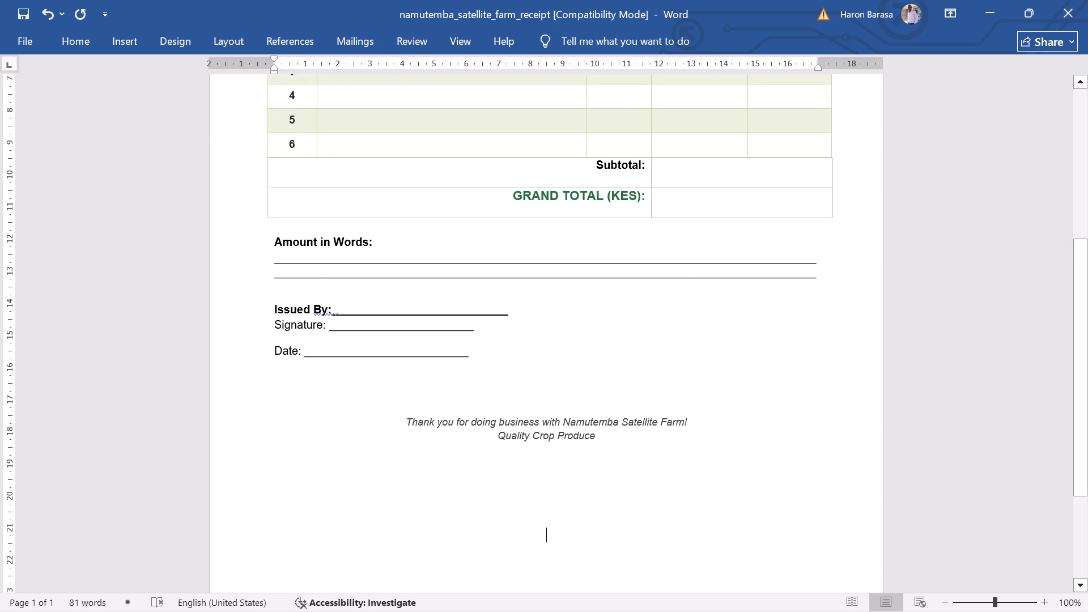
scroll(424, 352, up, 5)
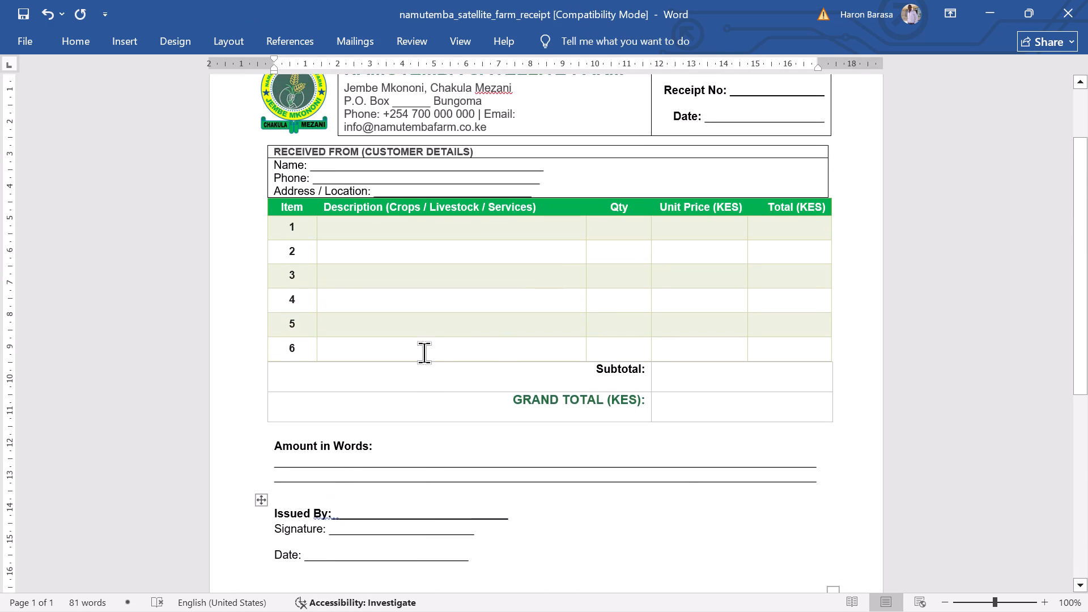
scroll(424, 352, up, 6)
click(282, 267)
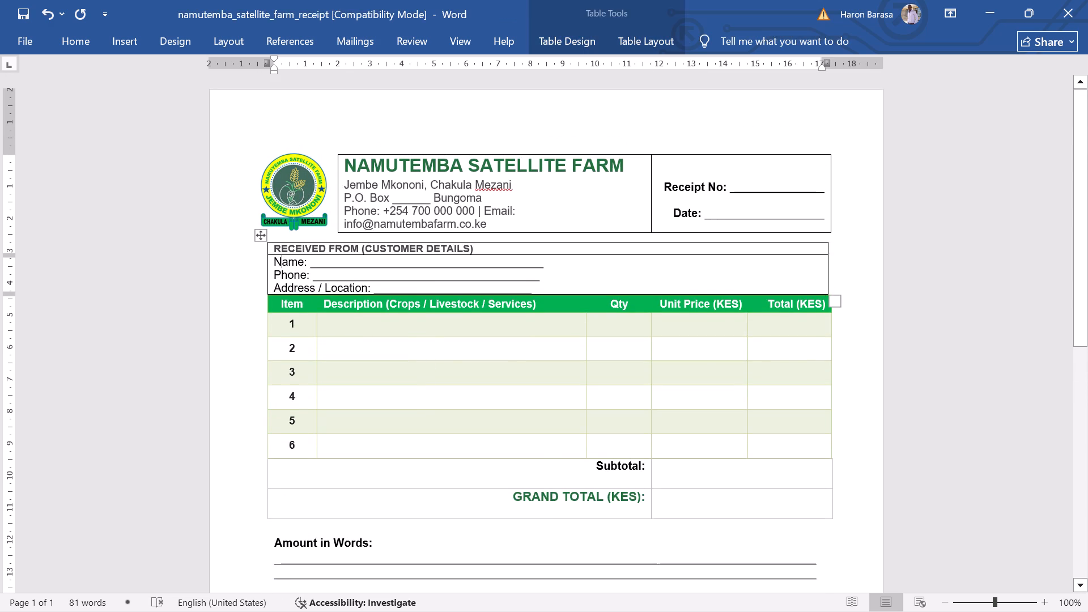
click(261, 237)
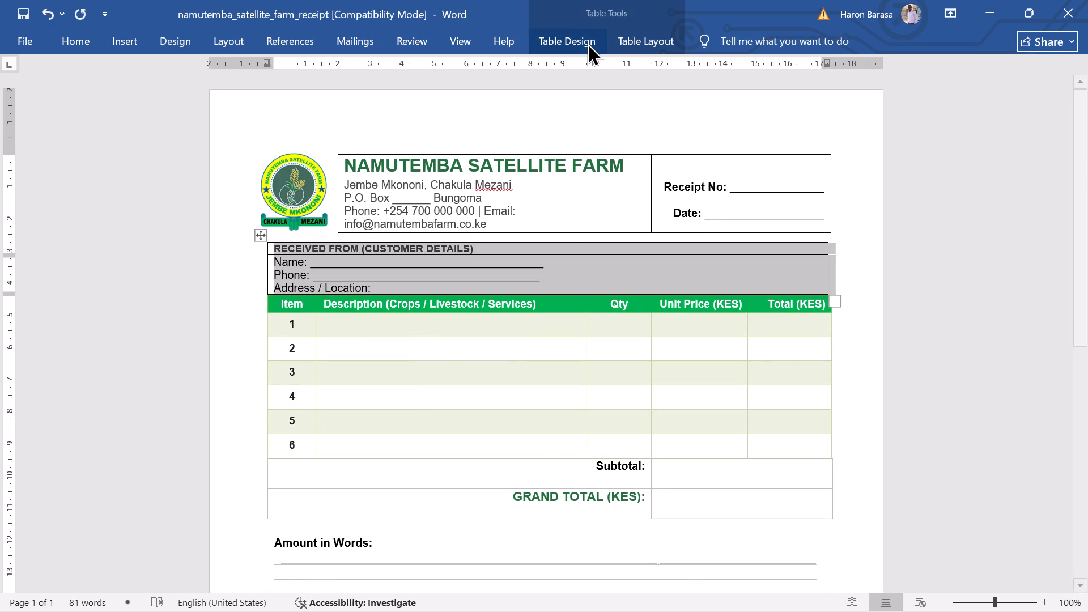
click(587, 42)
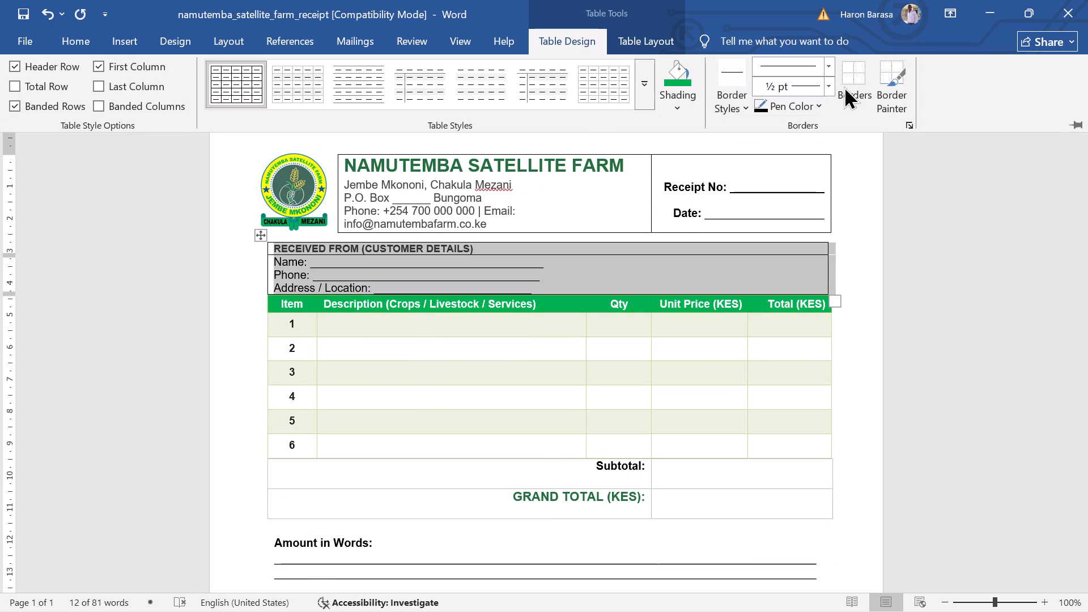
click(859, 75)
click(418, 189)
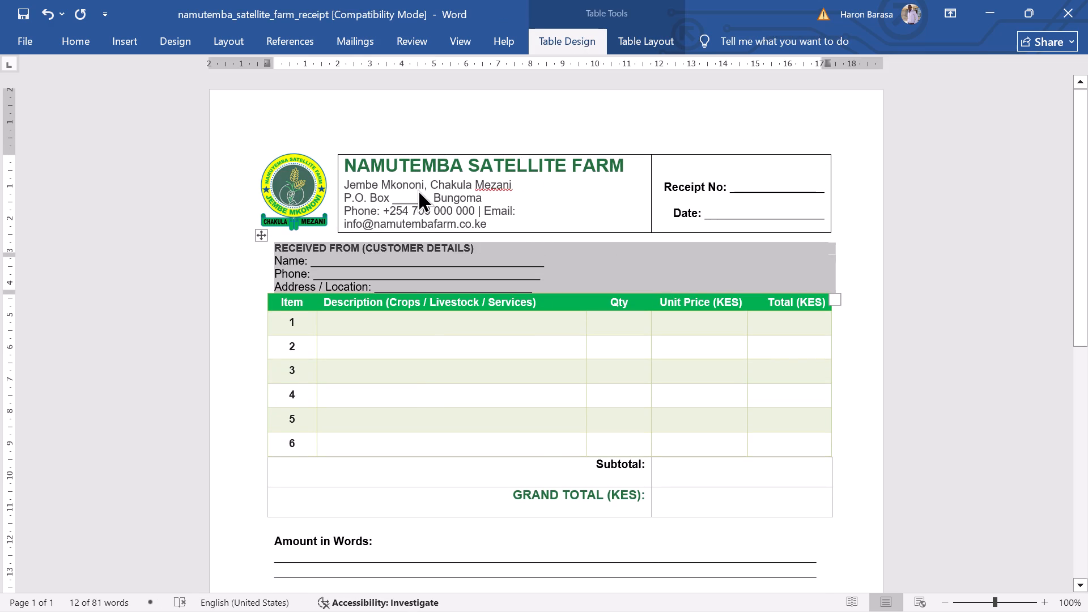
Remove all borders from the header table holding the farm details, Receipt No and Date.
click(350, 171)
click(333, 150)
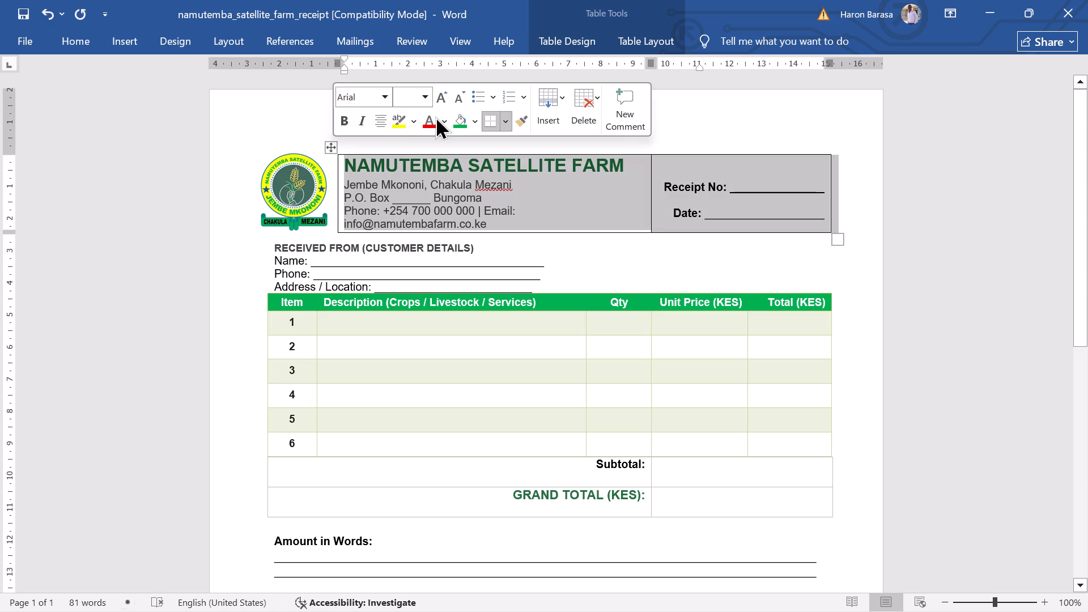
click(572, 36)
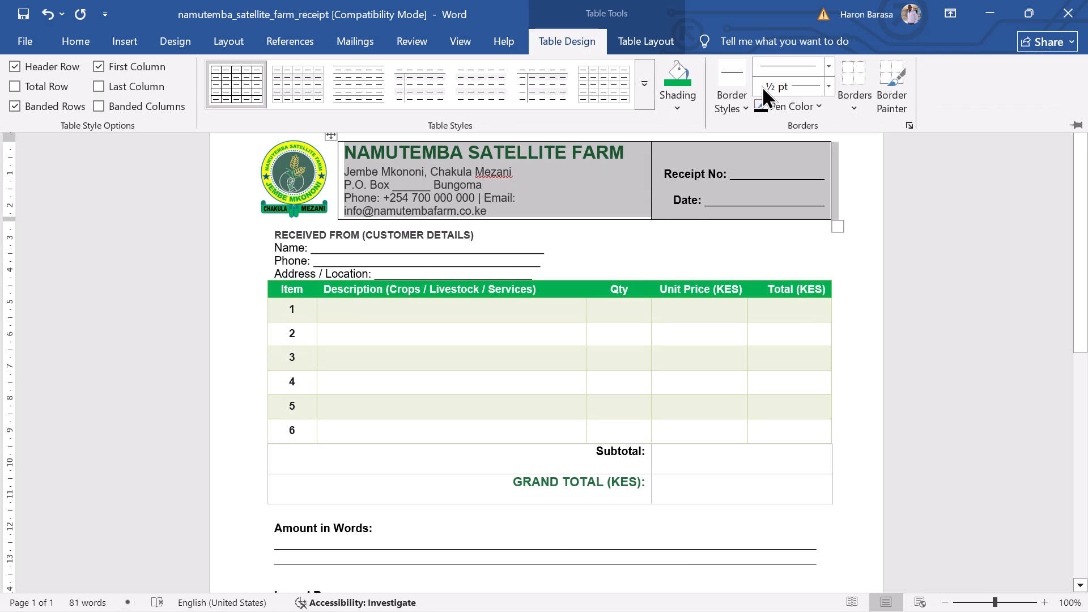
click(849, 70)
click(856, 187)
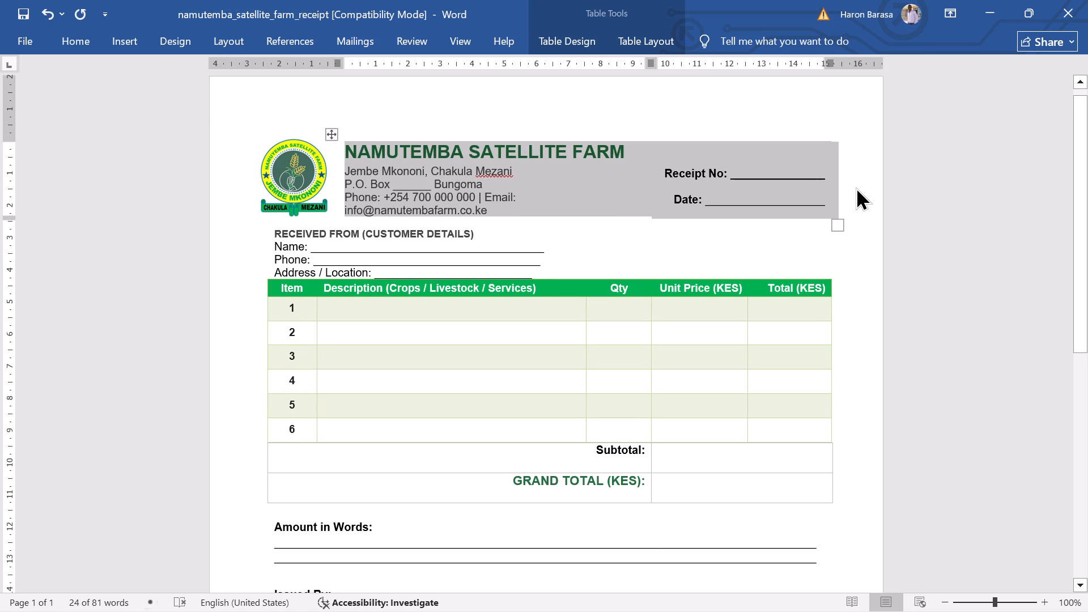
click(856, 187)
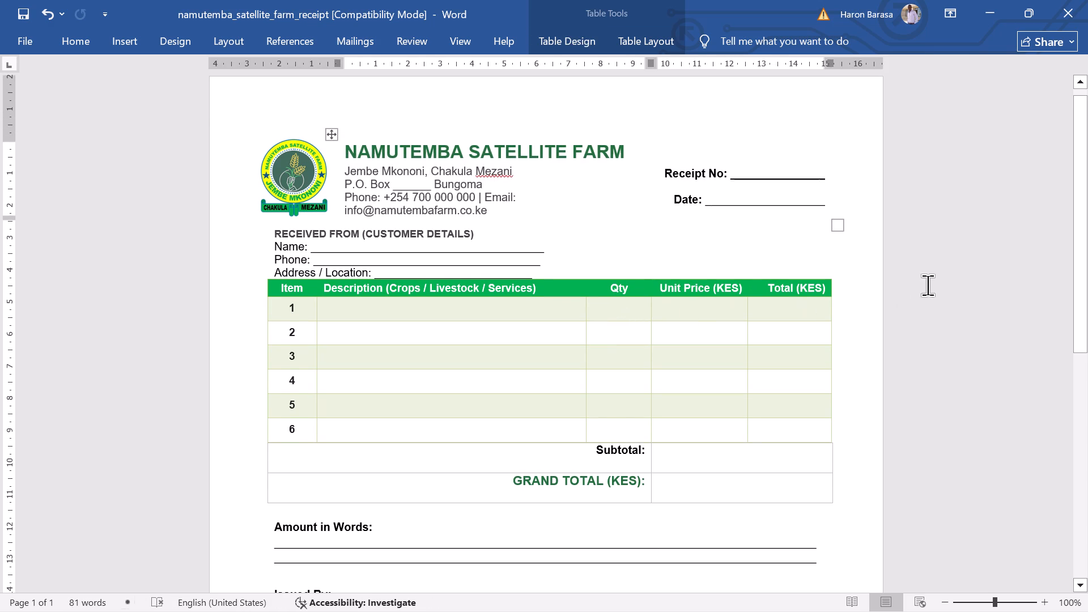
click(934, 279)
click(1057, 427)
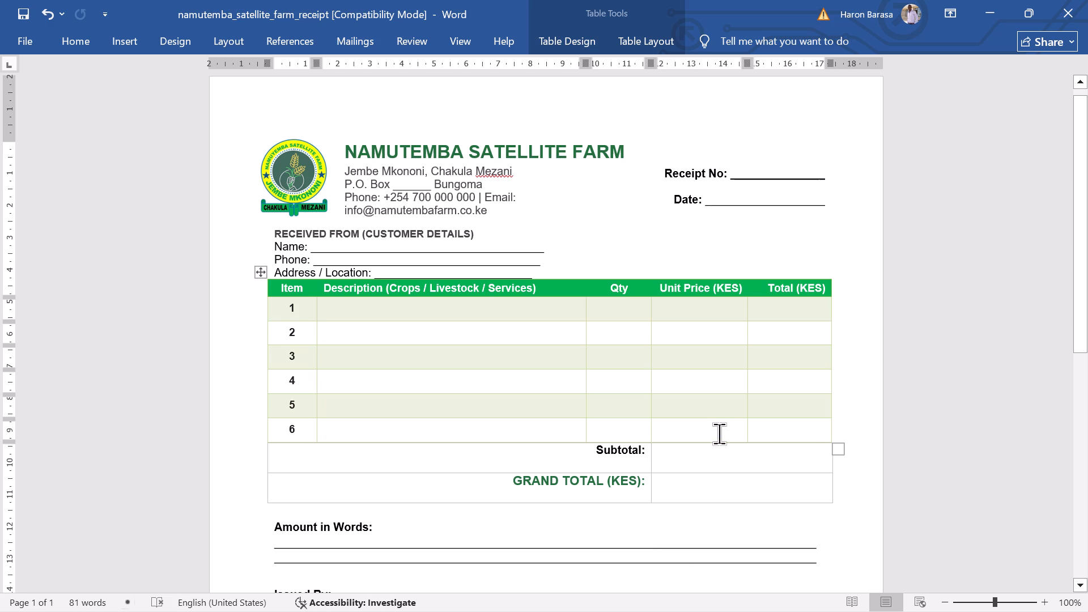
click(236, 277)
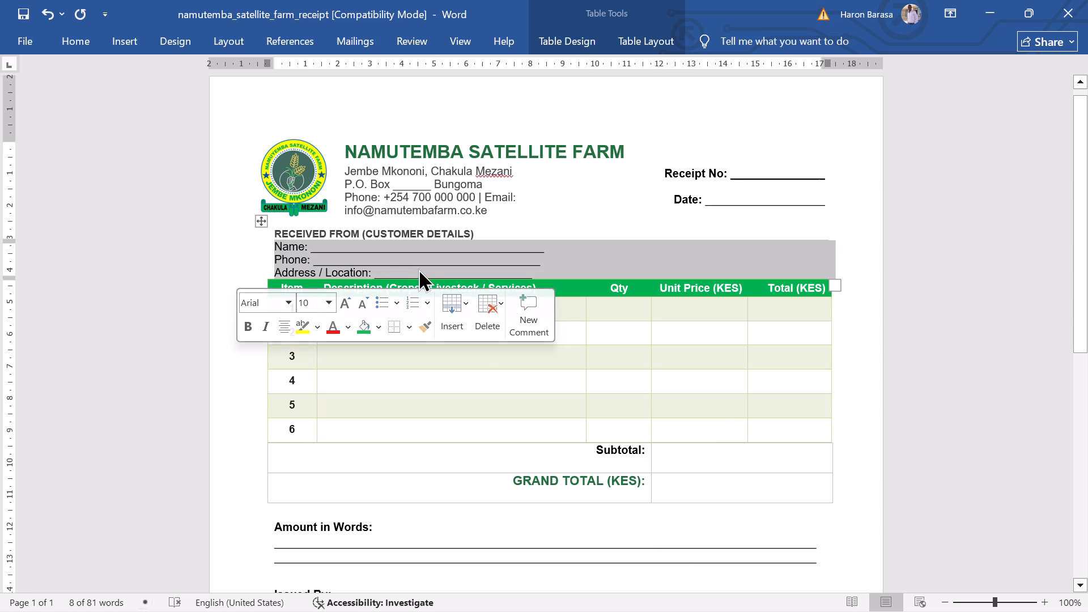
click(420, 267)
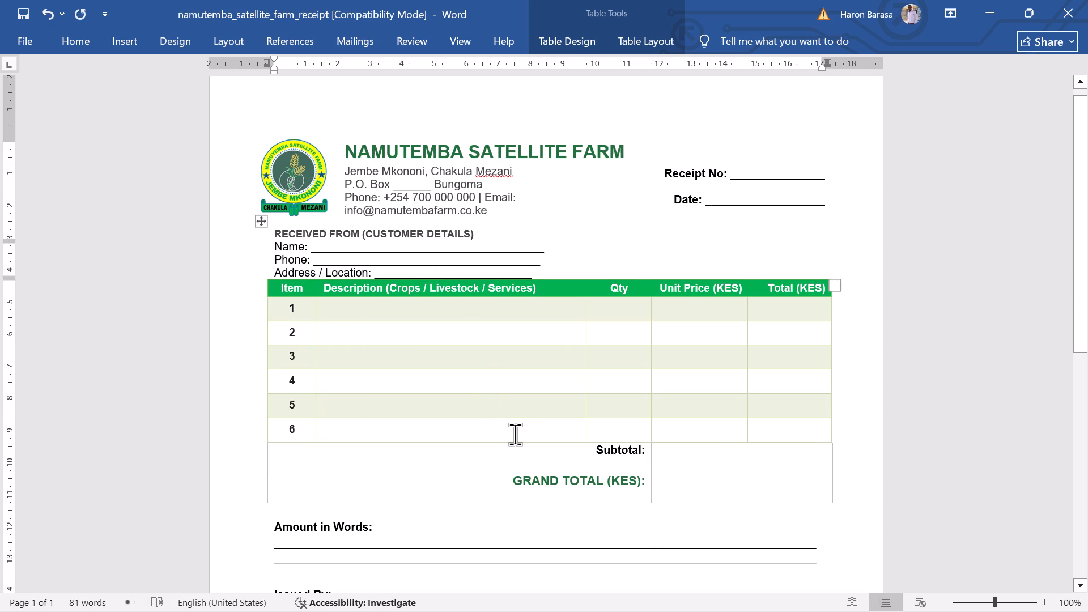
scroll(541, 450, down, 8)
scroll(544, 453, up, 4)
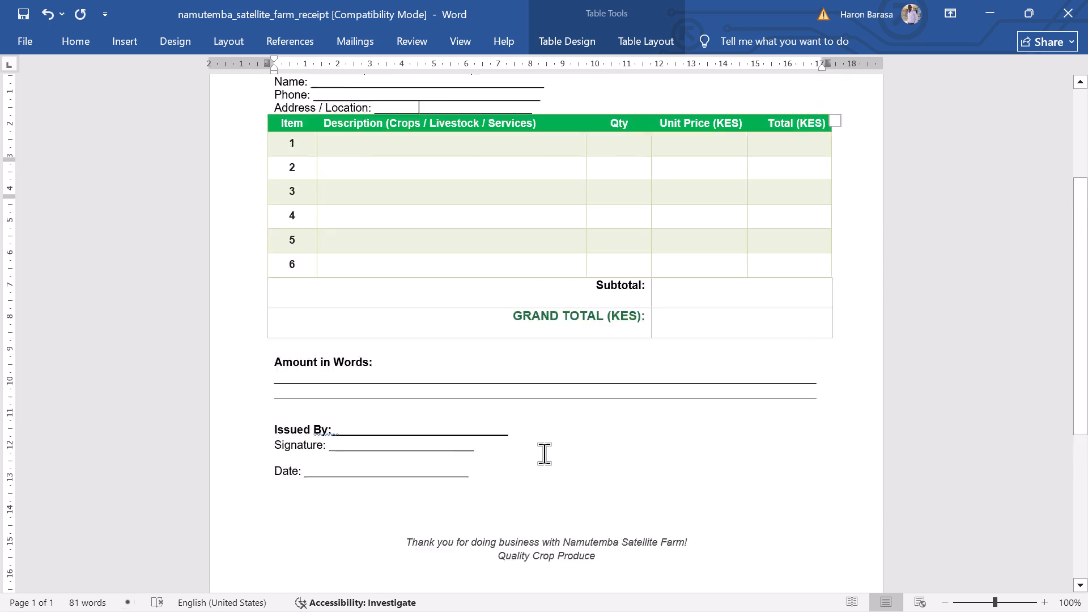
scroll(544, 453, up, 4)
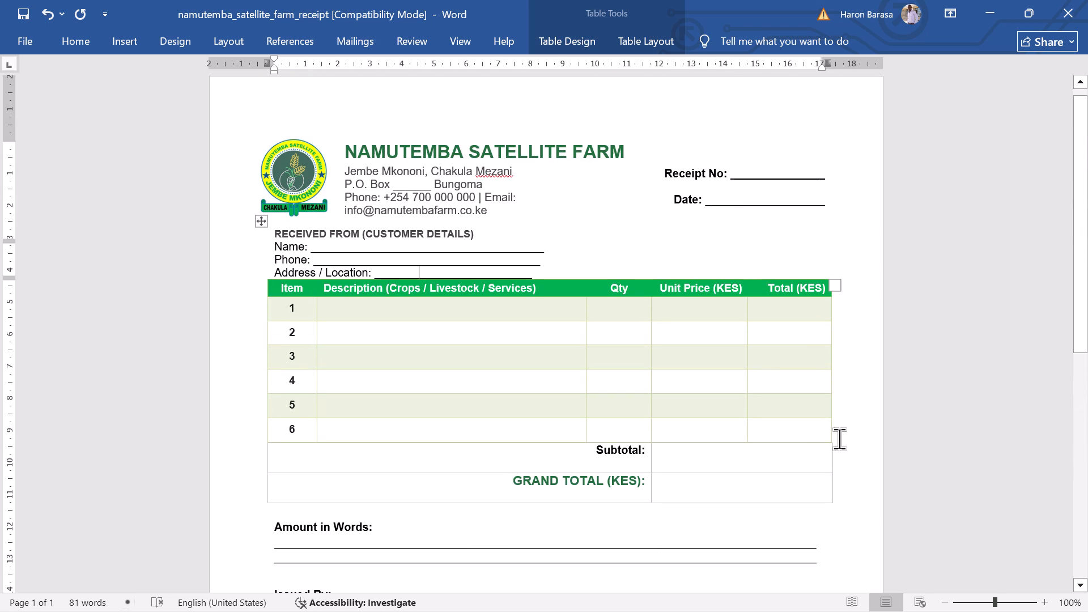
Add two rows below item 6 in the items table, numbered 7 and 8.
click(842, 430)
key(Return)
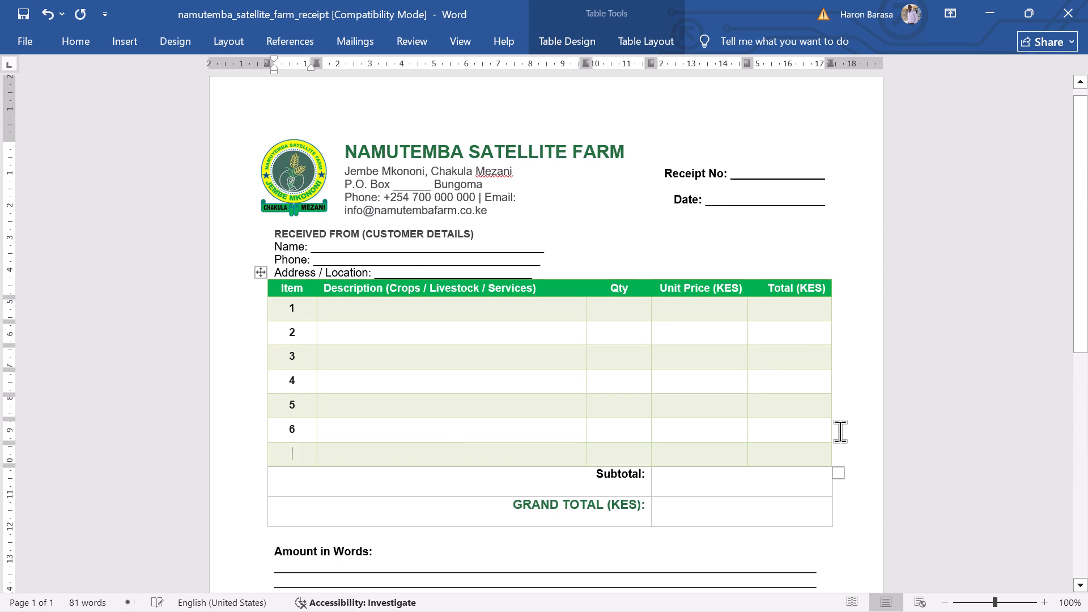
key(7)
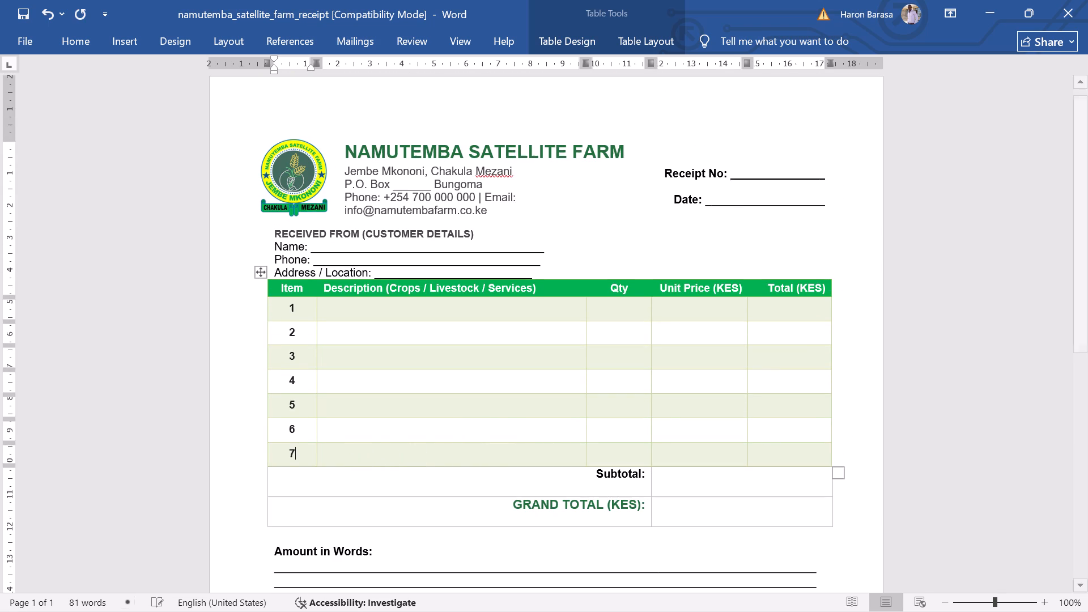
click(854, 460)
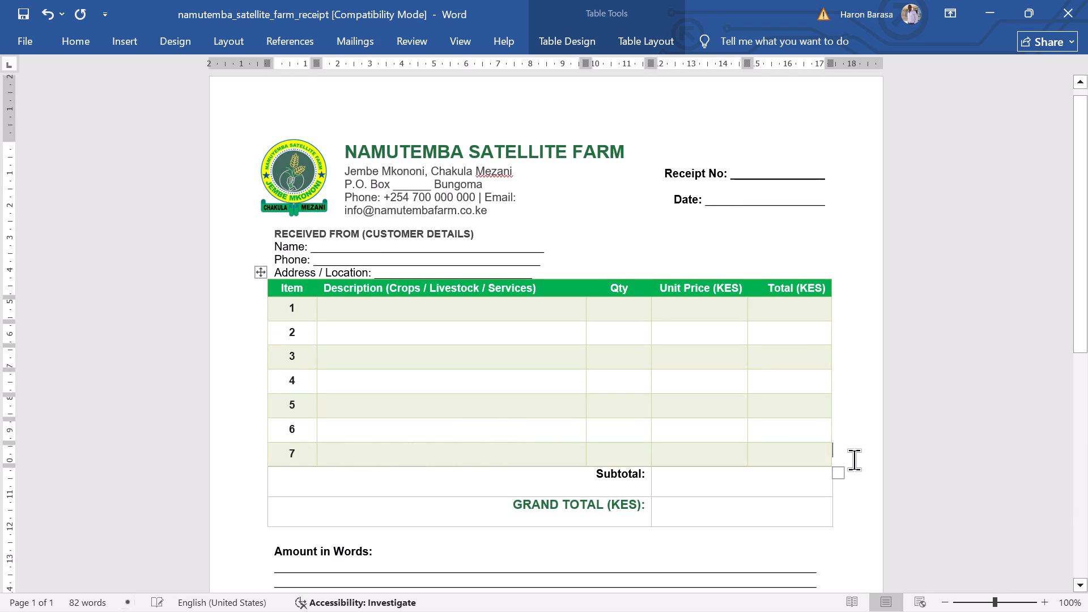
key(Return)
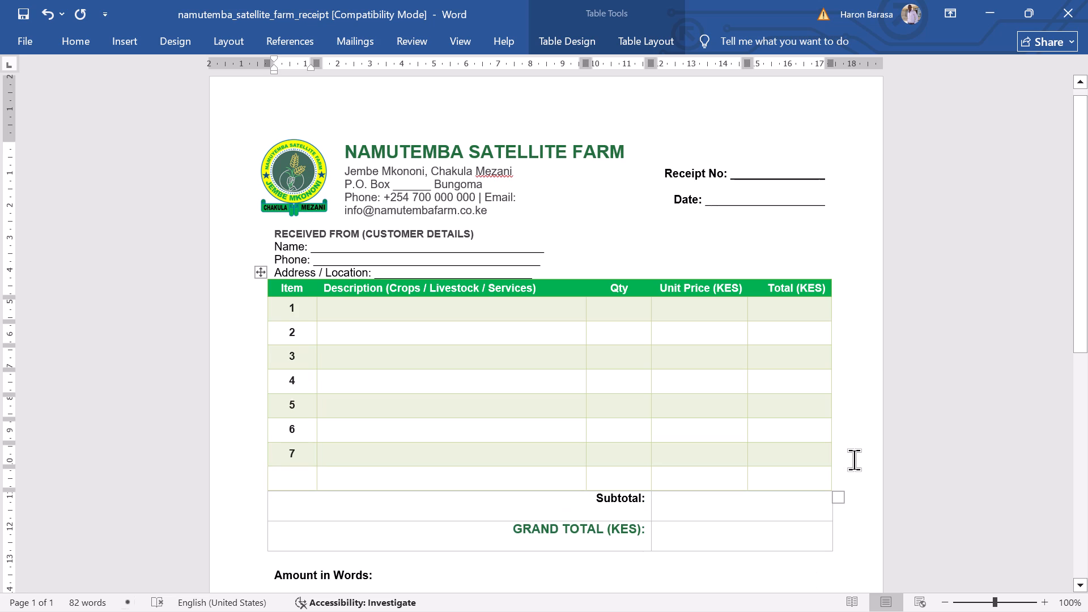
key(8)
Add two more rows below item 8 in the items table, numbered 9 and 10.
click(849, 476)
key(Return)
key(0)
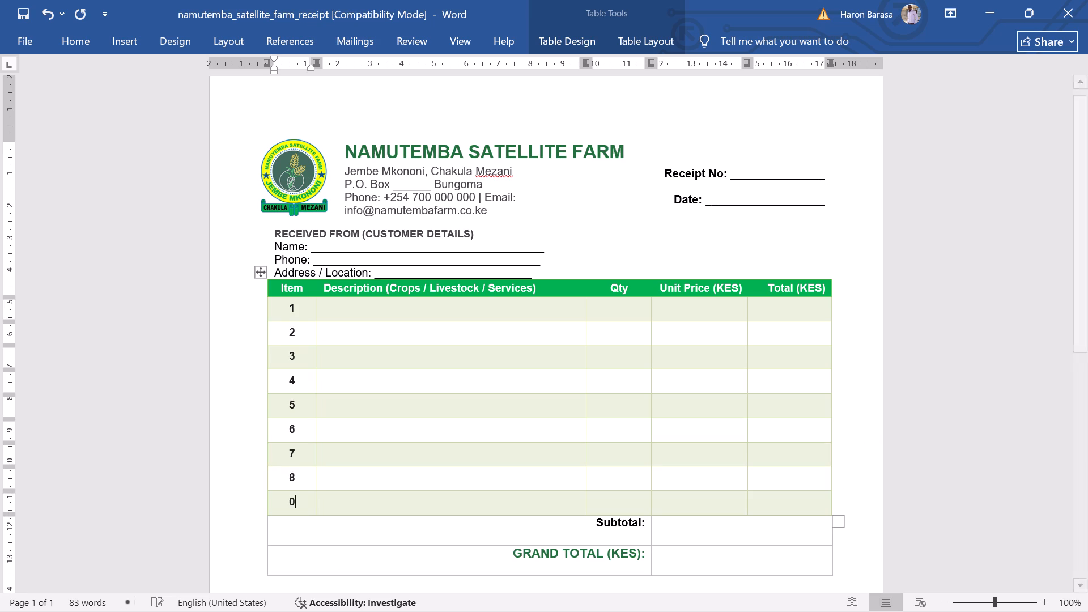
key(BackSpace)
key(9)
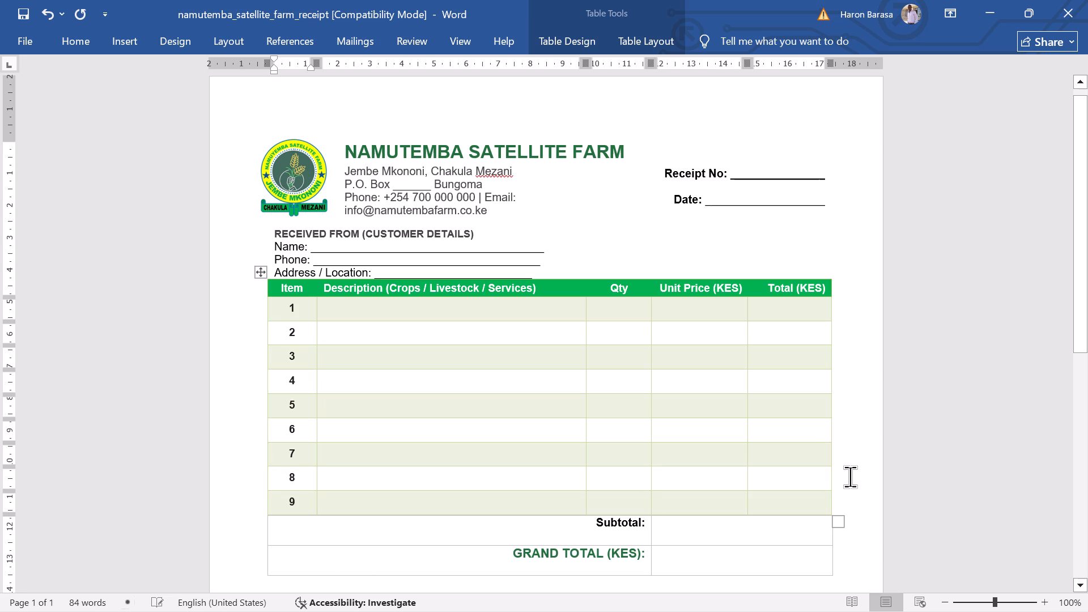
click(851, 475)
key(Return)
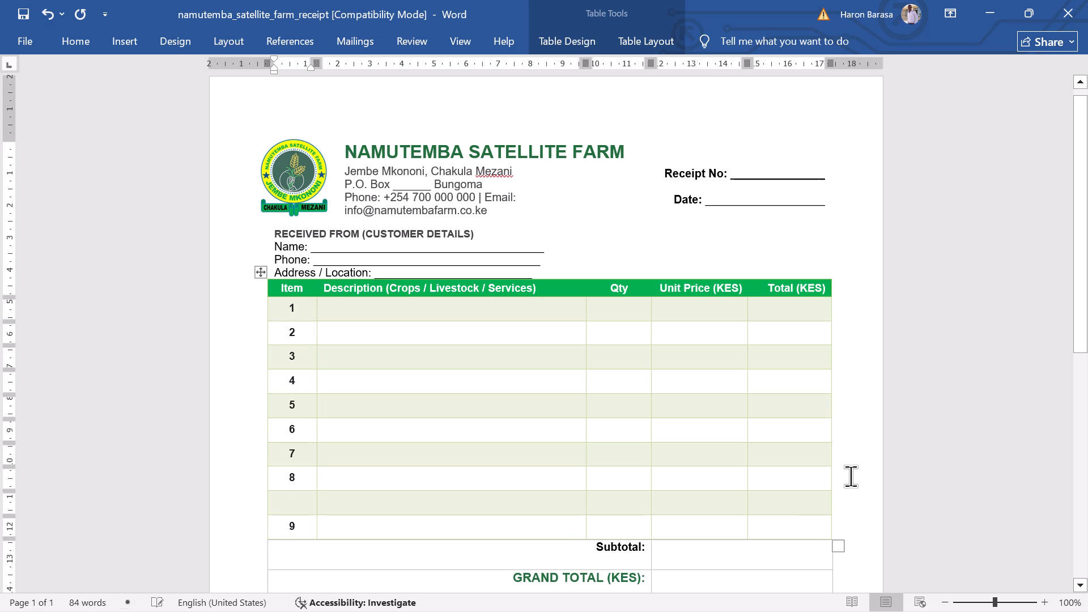
key(9)
key(Down)
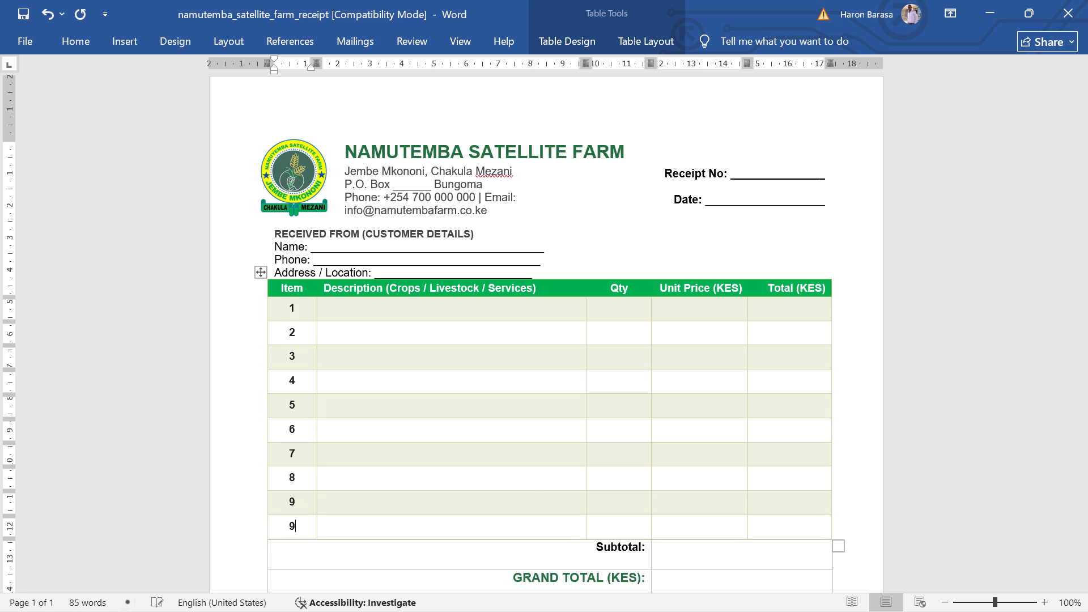
key(BackSpace)
text(10)
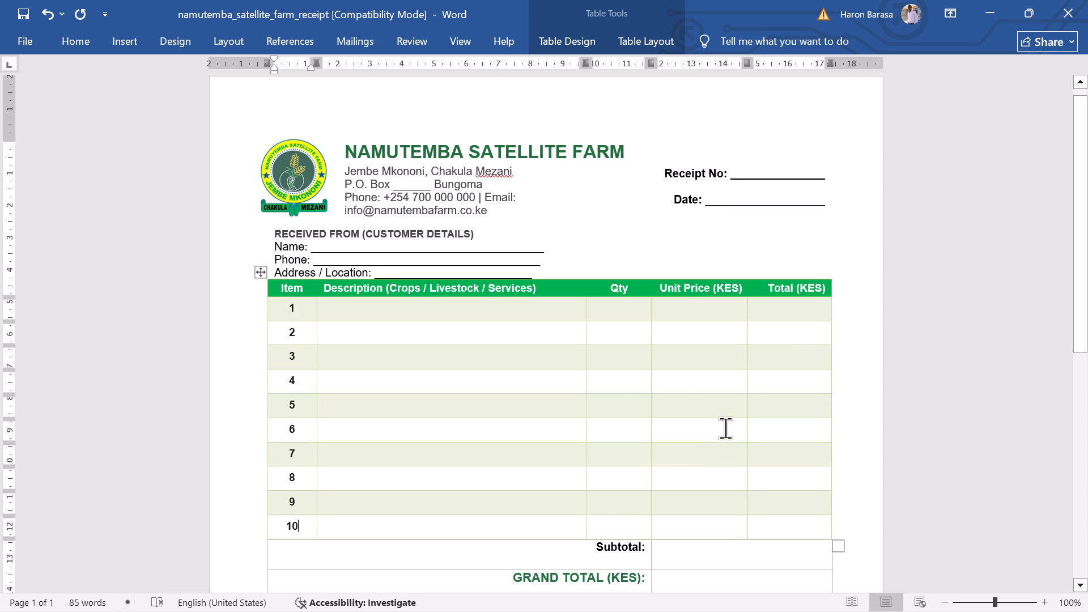
Move the centred thank-you and Quality Crop Produce lines from the body into the page footer, without a trailing empty line.
scroll(618, 410, down, 1)
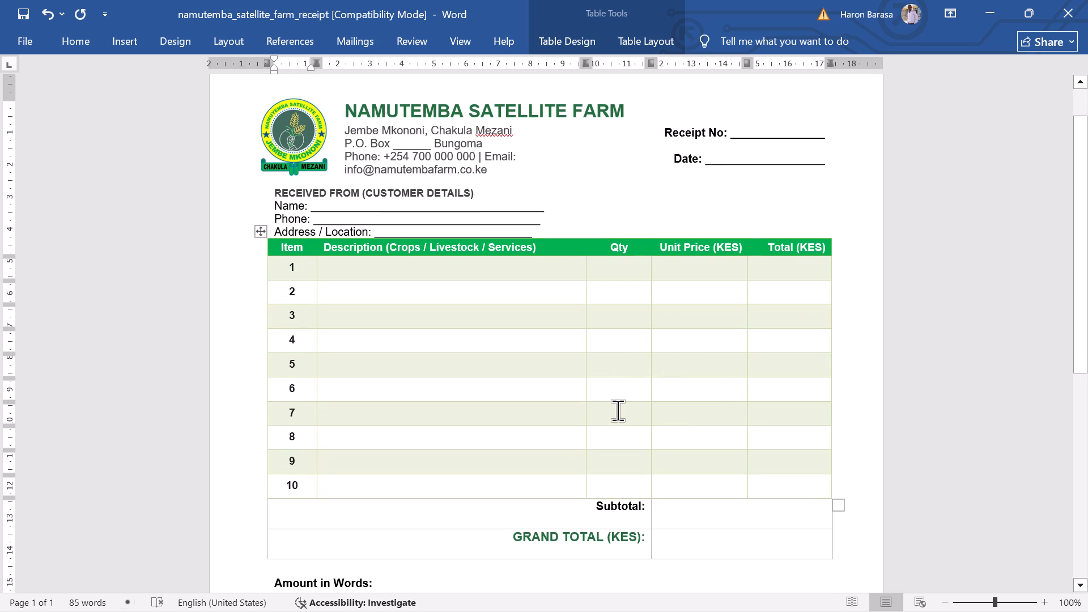
scroll(618, 410, down, 12)
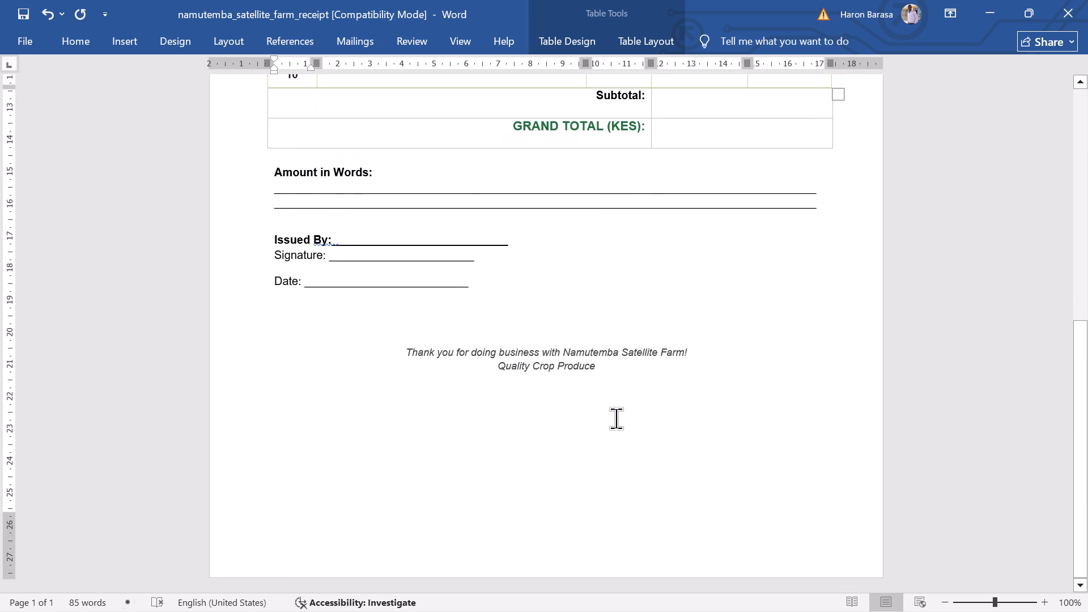
scroll(562, 409, up, 1)
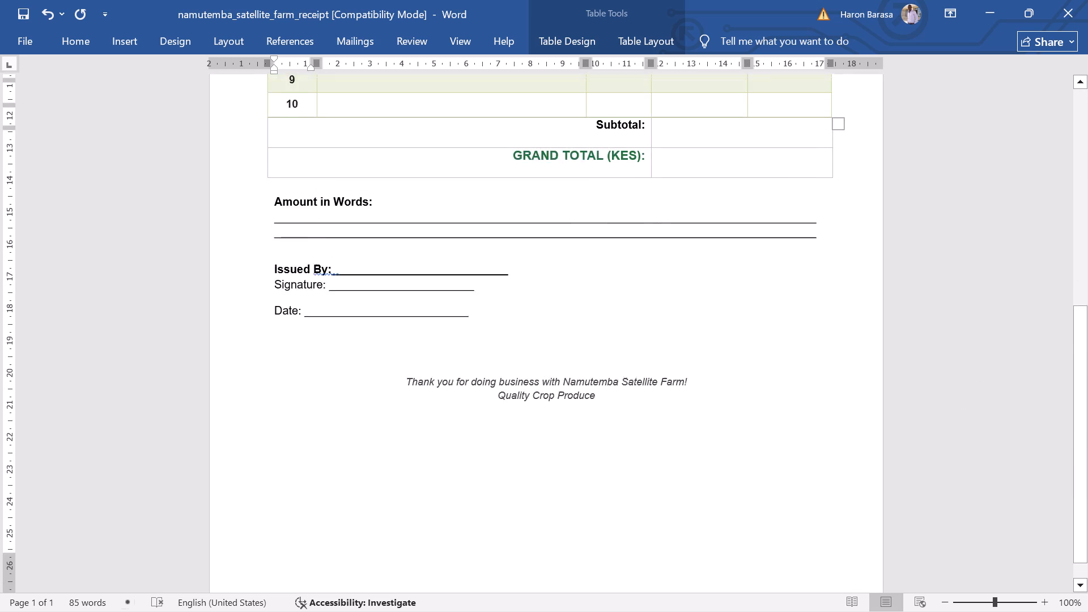
scroll(562, 409, up, 1)
drag(398, 437, 458, 437)
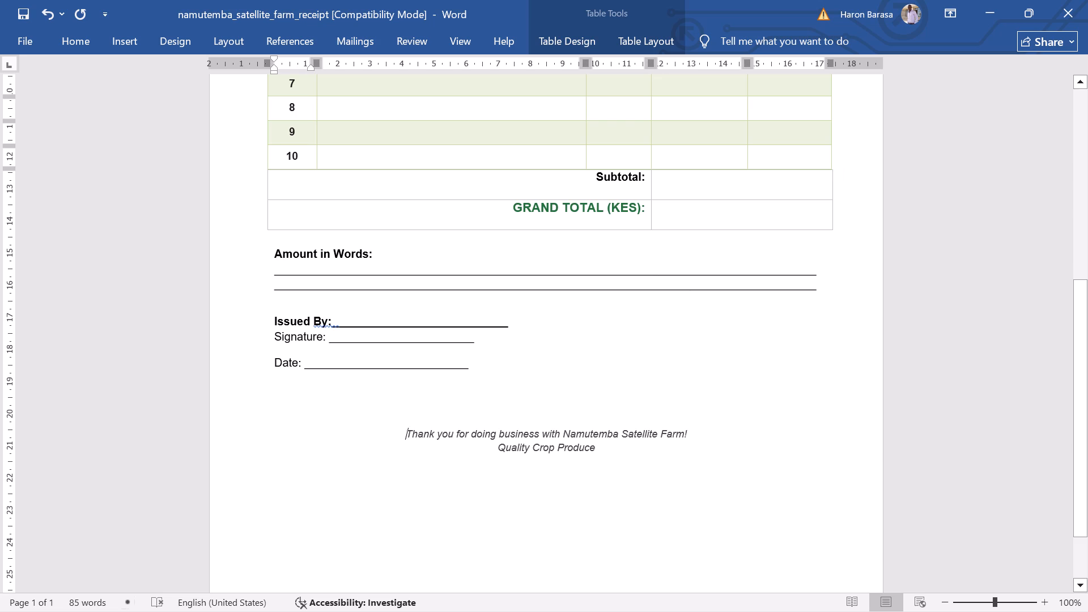
drag(458, 437, 649, 453)
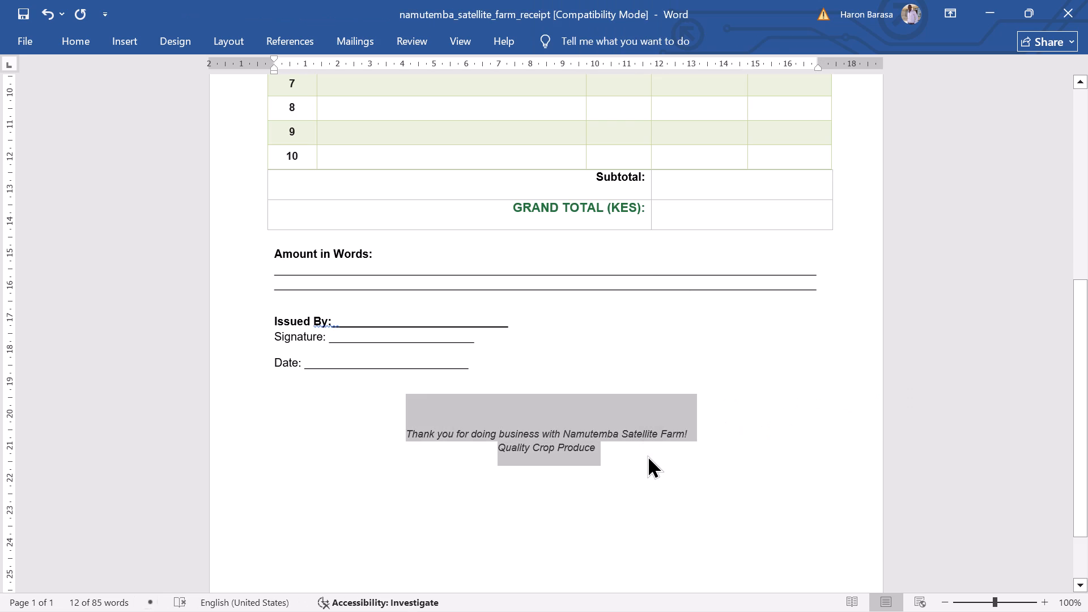
key(ctrl+x)
scroll(481, 475, down, 8)
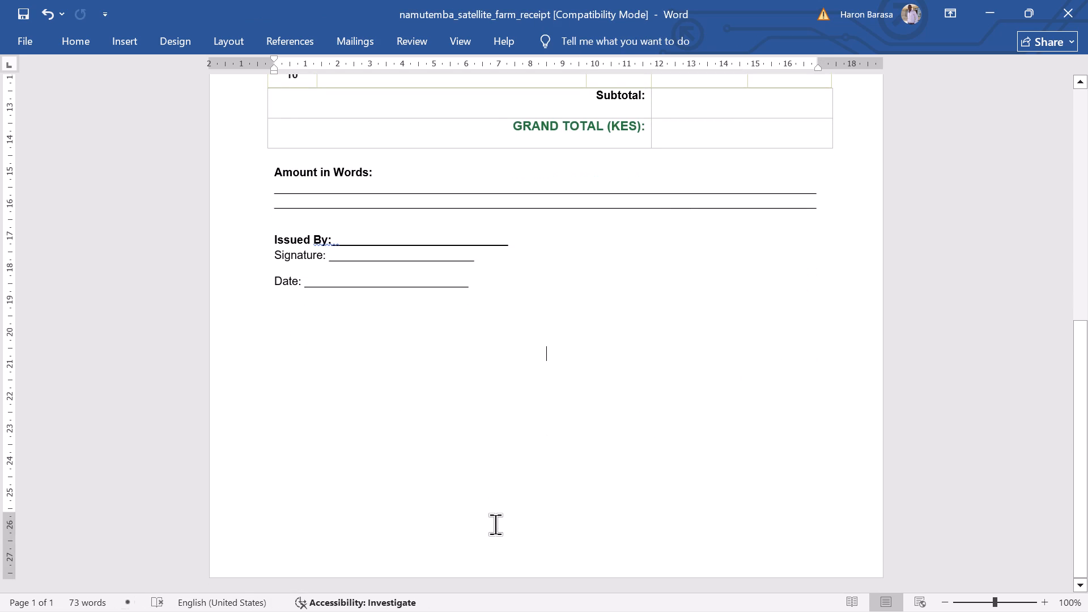
double_click(495, 524)
key(ctrl+v)
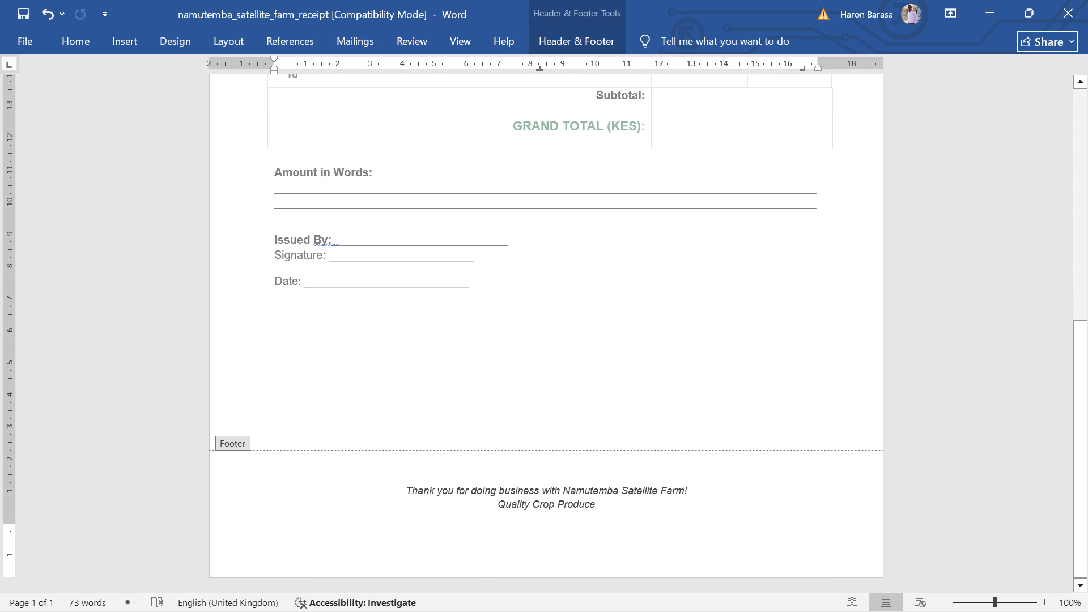
key(BackSpace)
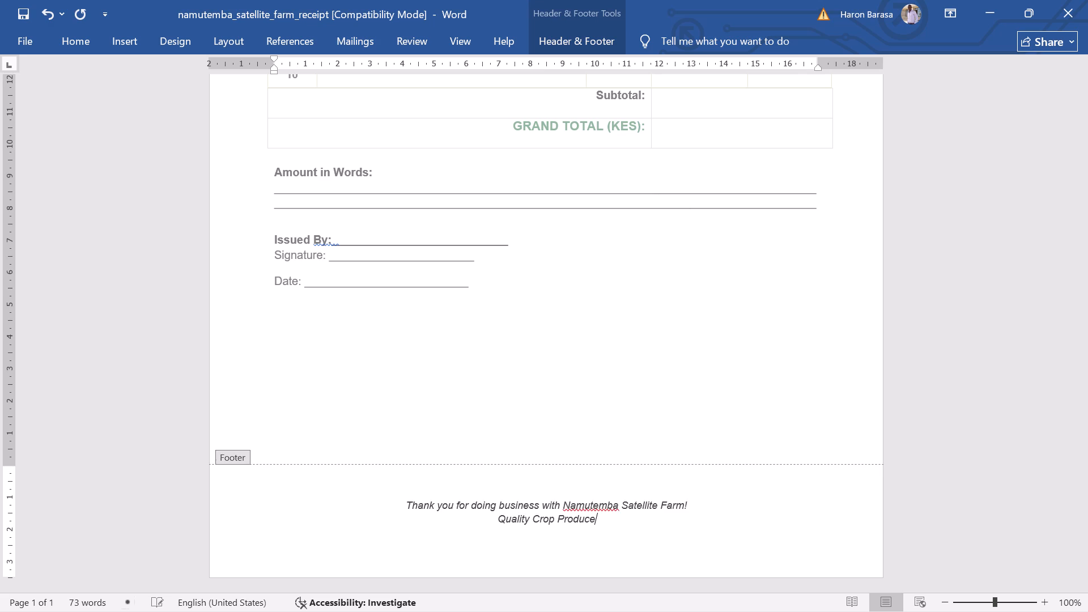
Set the two footer lines to 1.0 line spacing and remove the space before and after their paragraphs.
key(Up)
key(Up)
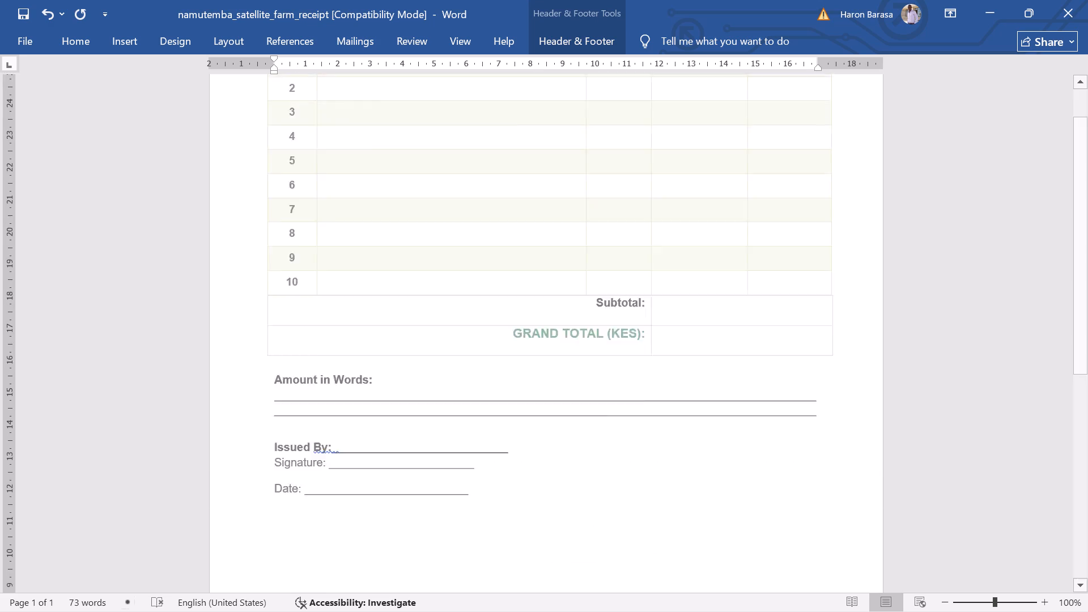
scroll(538, 611, down, 12)
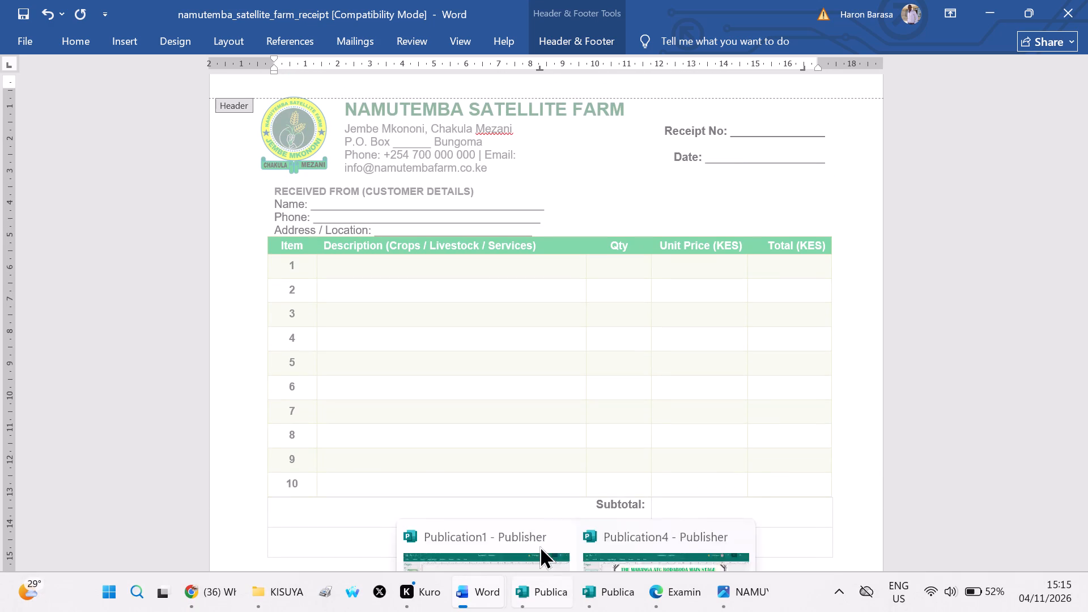
scroll(577, 384, down, 11)
click(511, 488)
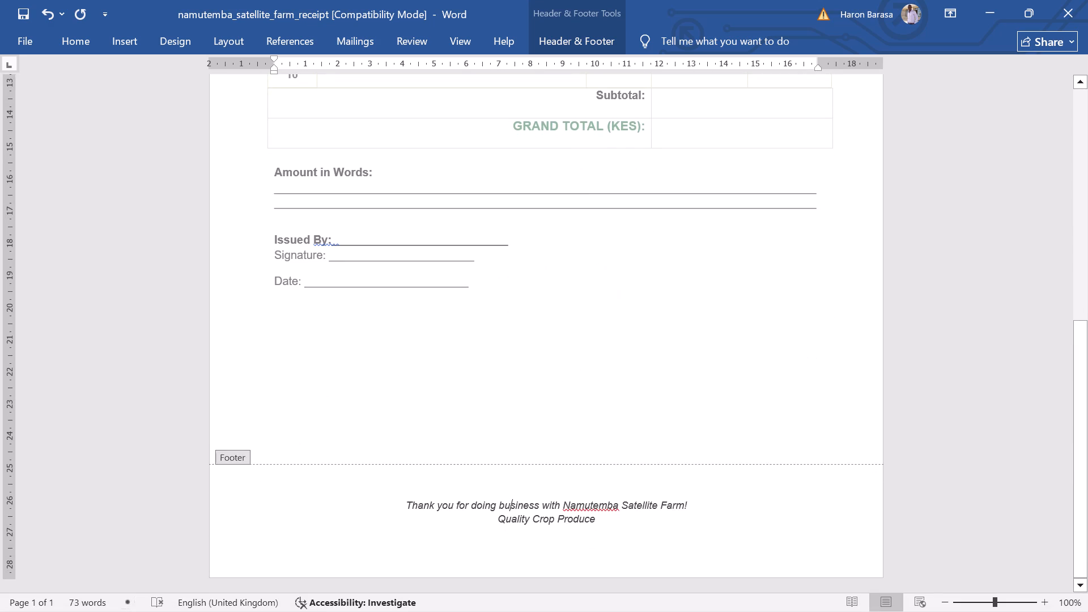
click(539, 478)
drag(608, 524, 411, 497)
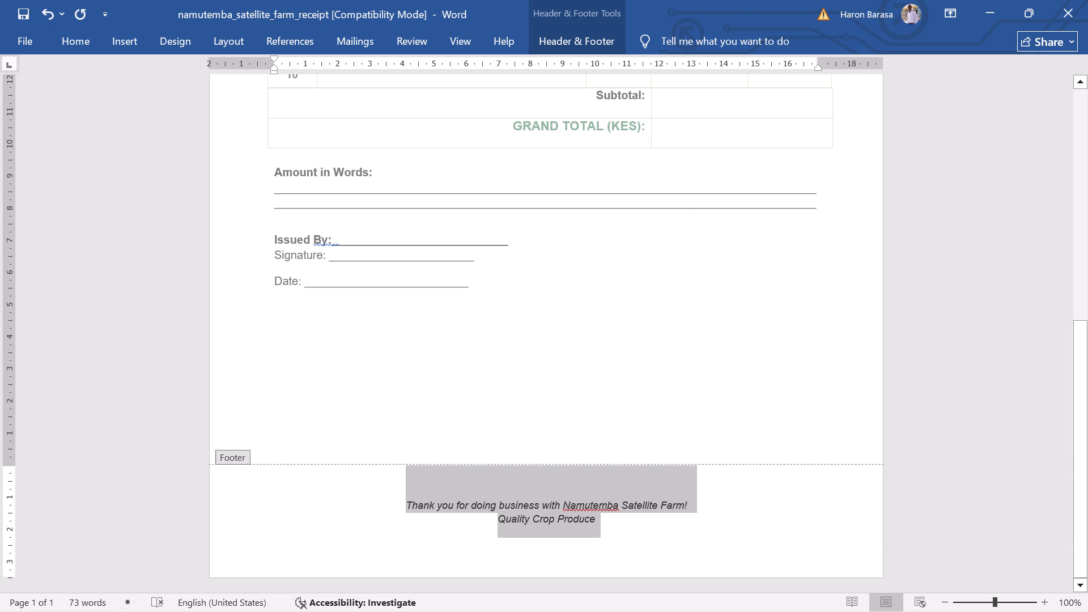
click(74, 52)
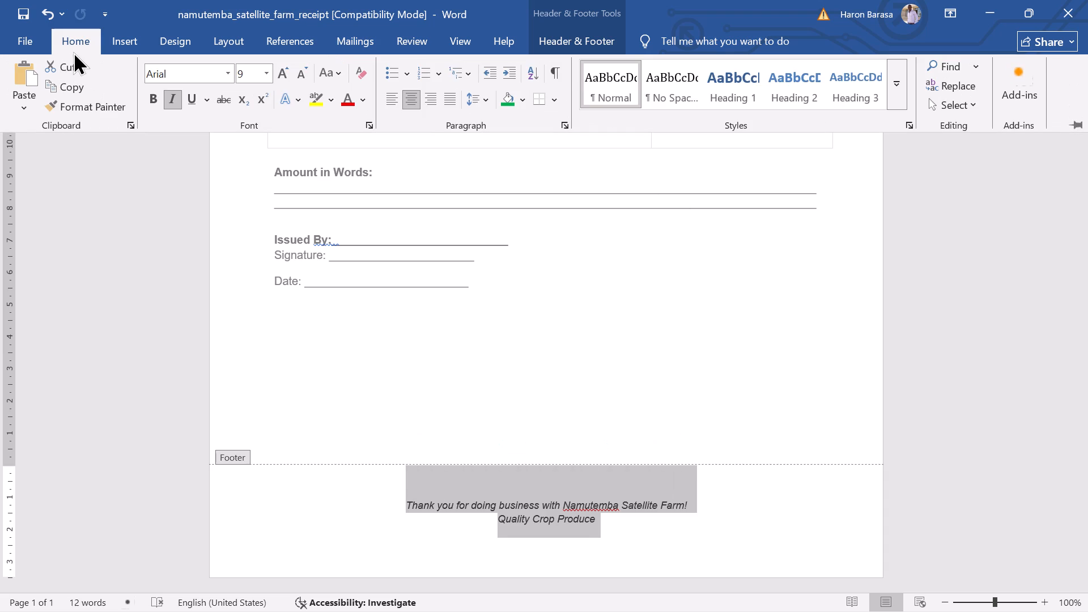
click(477, 99)
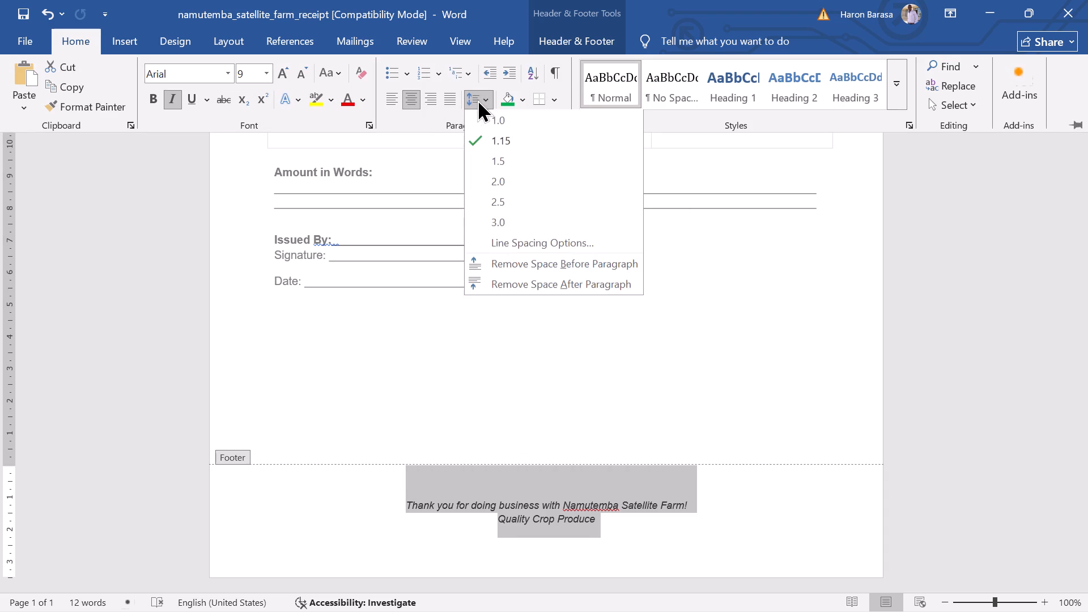
click(497, 124)
click(486, 95)
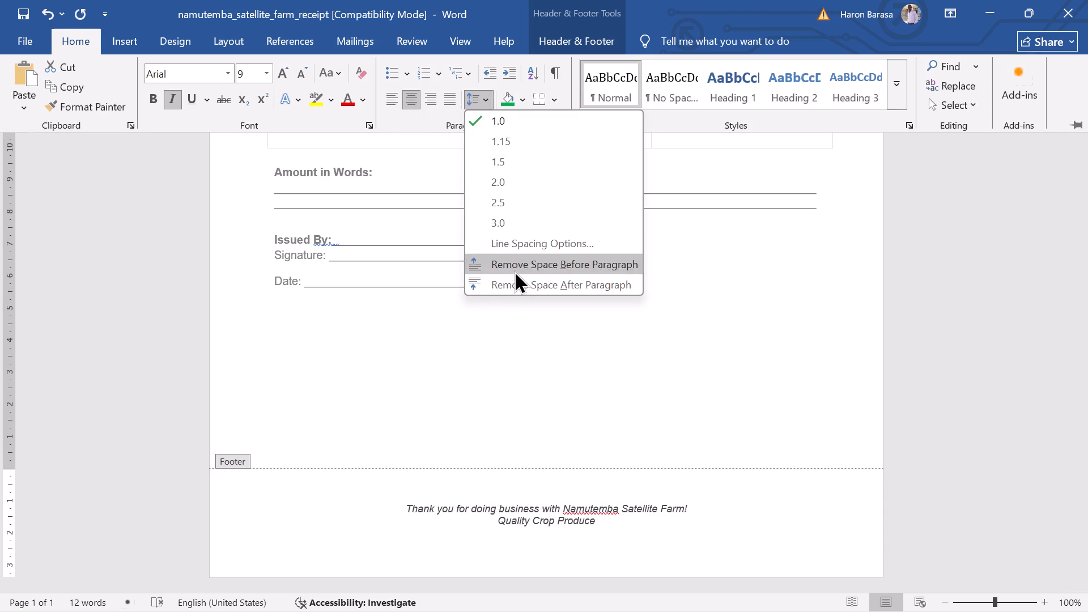
click(513, 282)
click(480, 91)
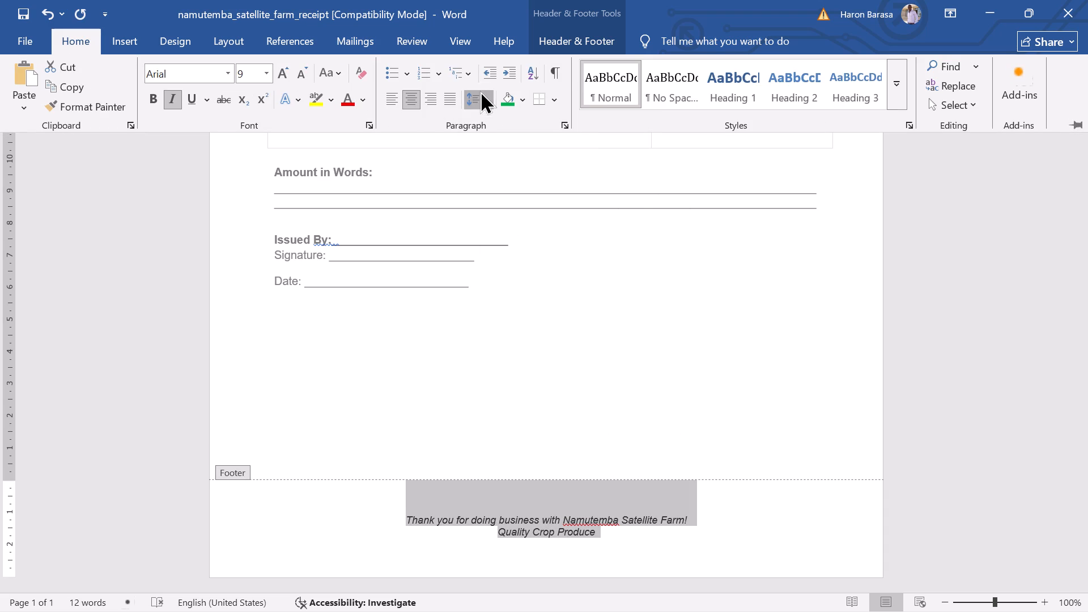
click(544, 265)
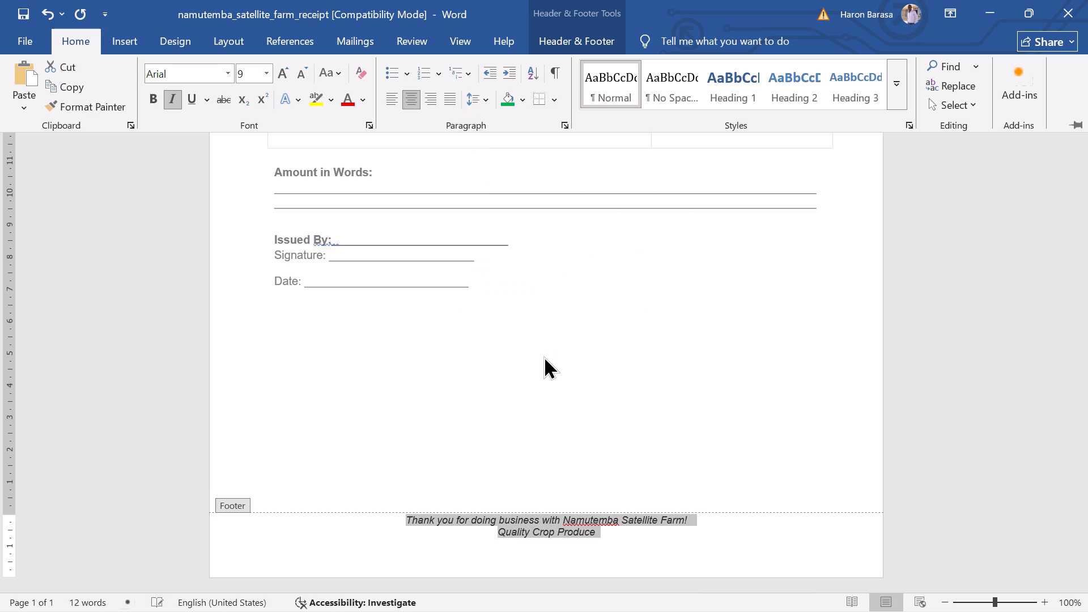
click(593, 397)
double_click(594, 397)
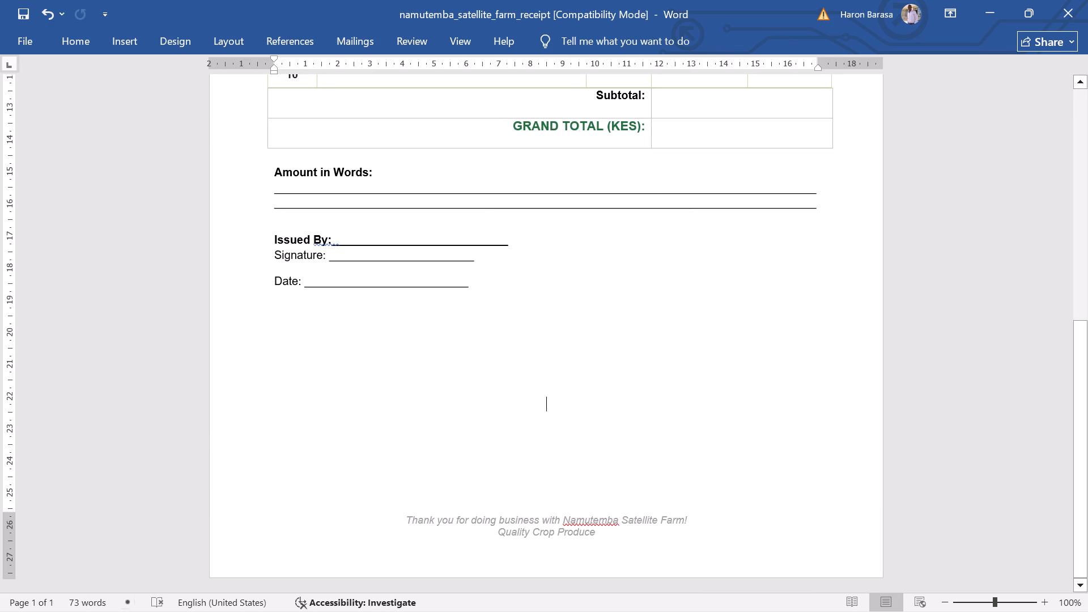
Change the farm's first name in the footer's thank-you line to Namuyemba.
double_click(594, 517)
click(591, 524)
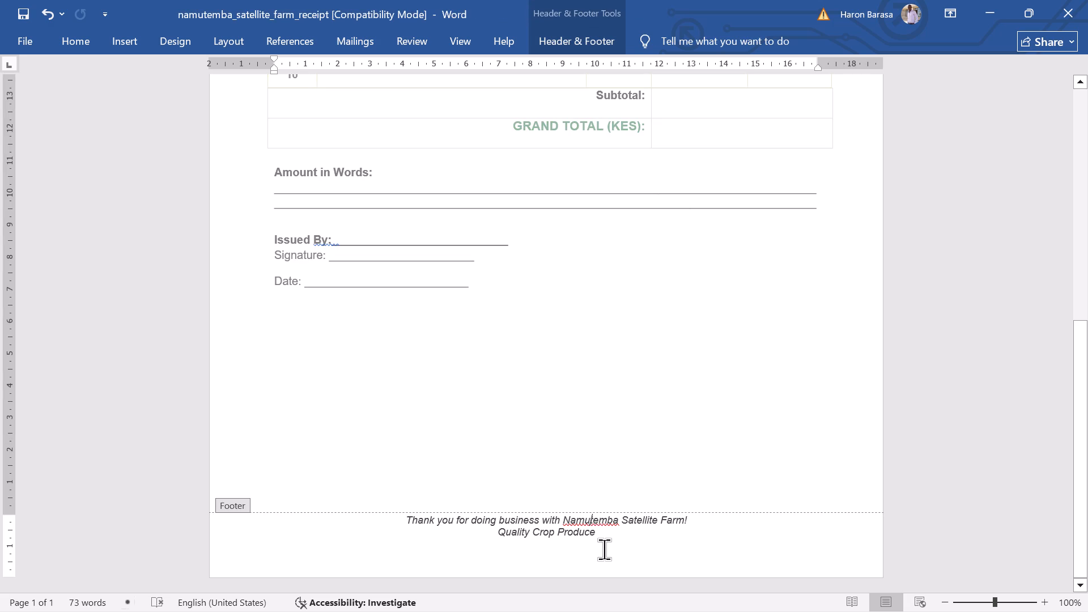
key(Delete)
key(y)
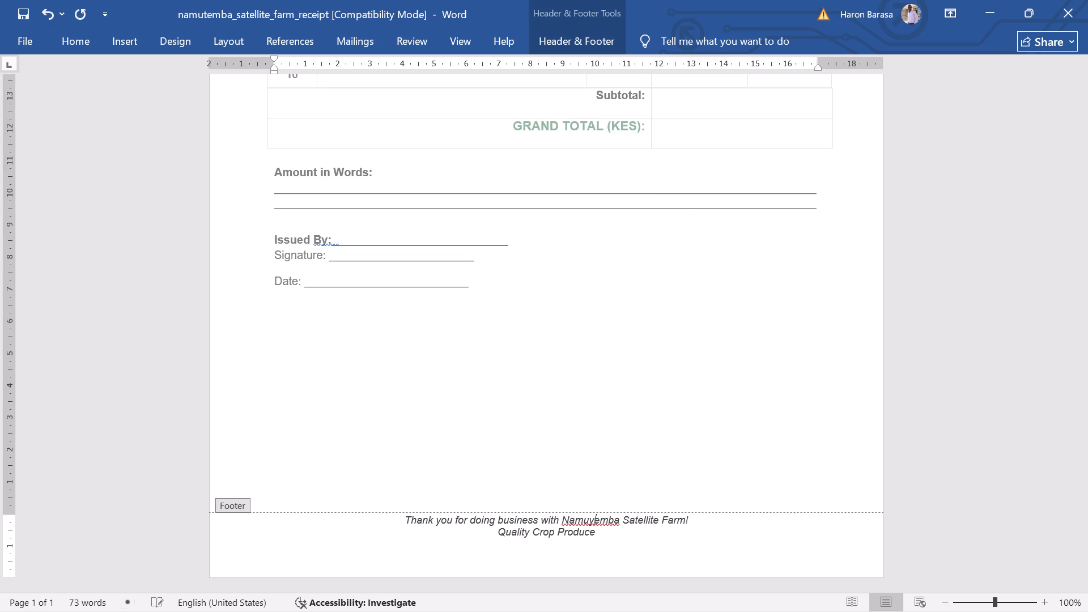
click(653, 521)
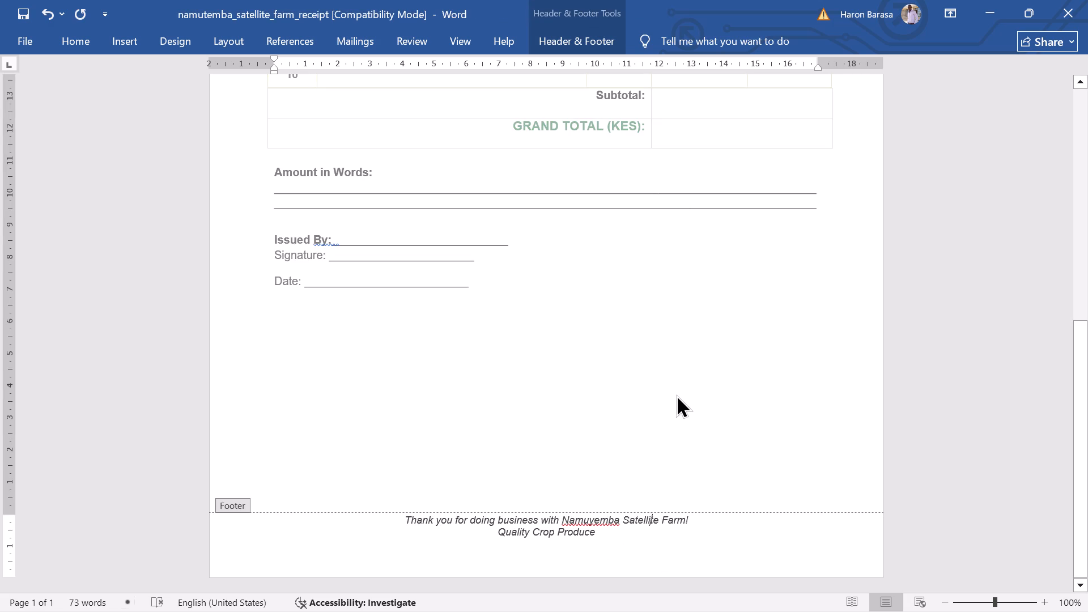
Change the farm title at the top of the receipt to NAMUYEMBA SATELITE FARM.
scroll(675, 392, up, 14)
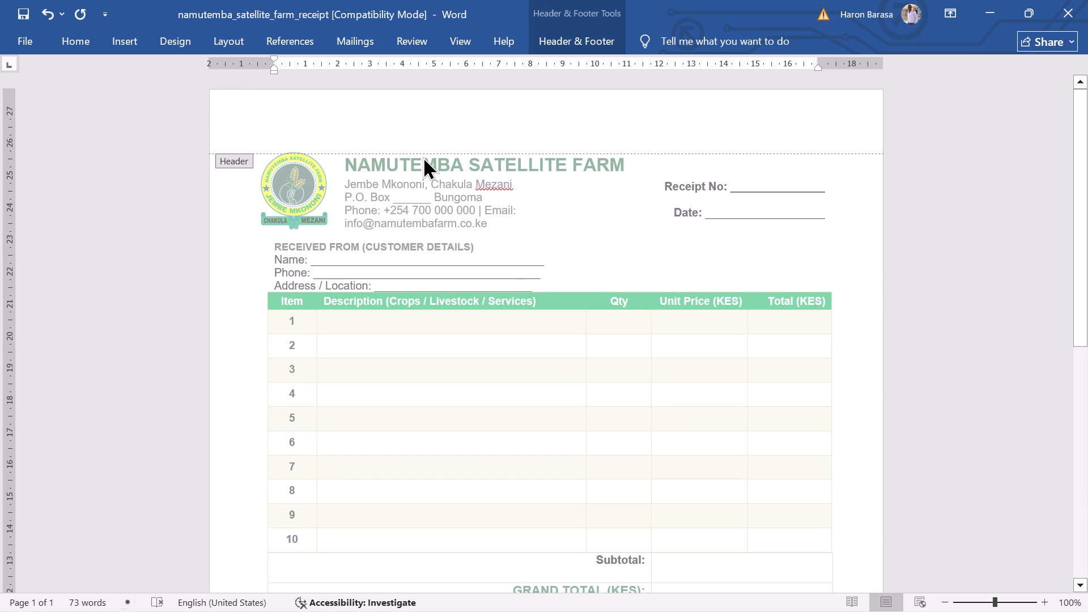
double_click(423, 156)
click(409, 161)
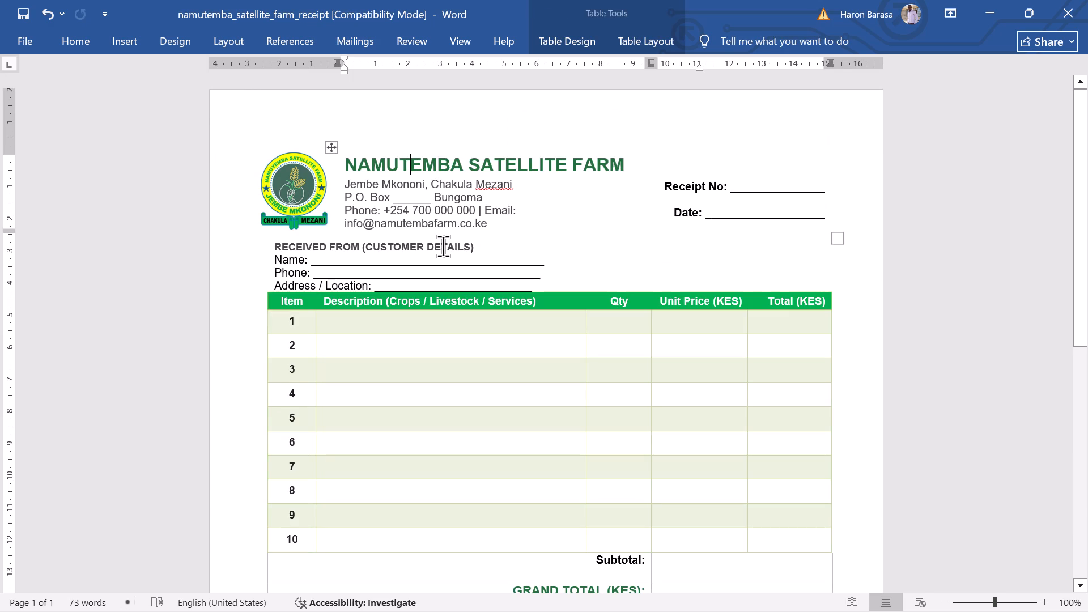
key(BackSpace)
key(y)
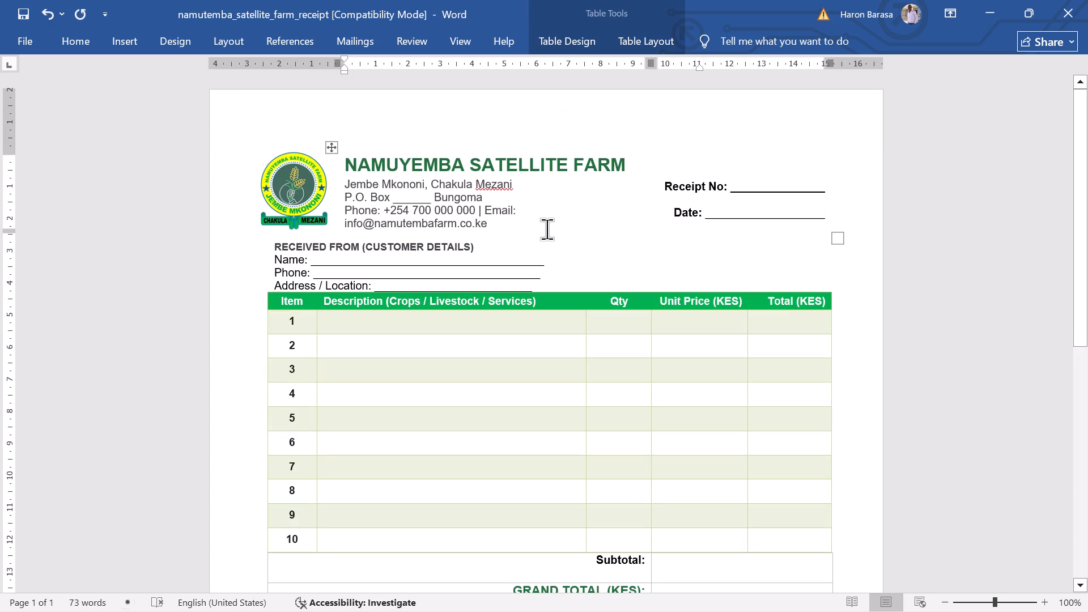
click(533, 165)
key(BackSpace)
Change the spelling of Satellite to Satelite in the footer's thank-you line.
scroll(558, 245, down, 20)
scroll(558, 245, down, 3)
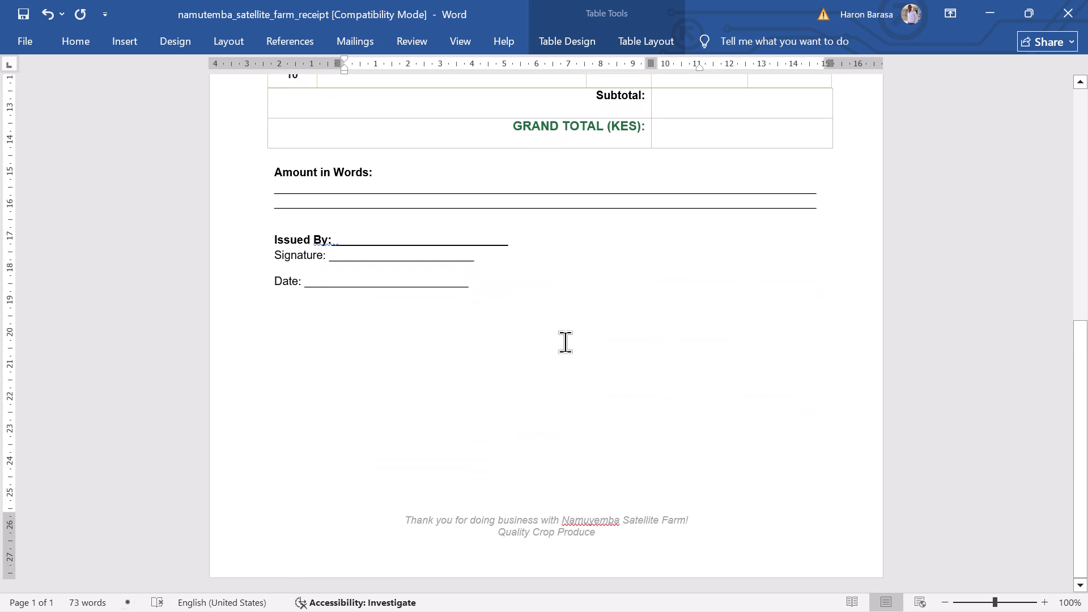
double_click(639, 517)
click(649, 521)
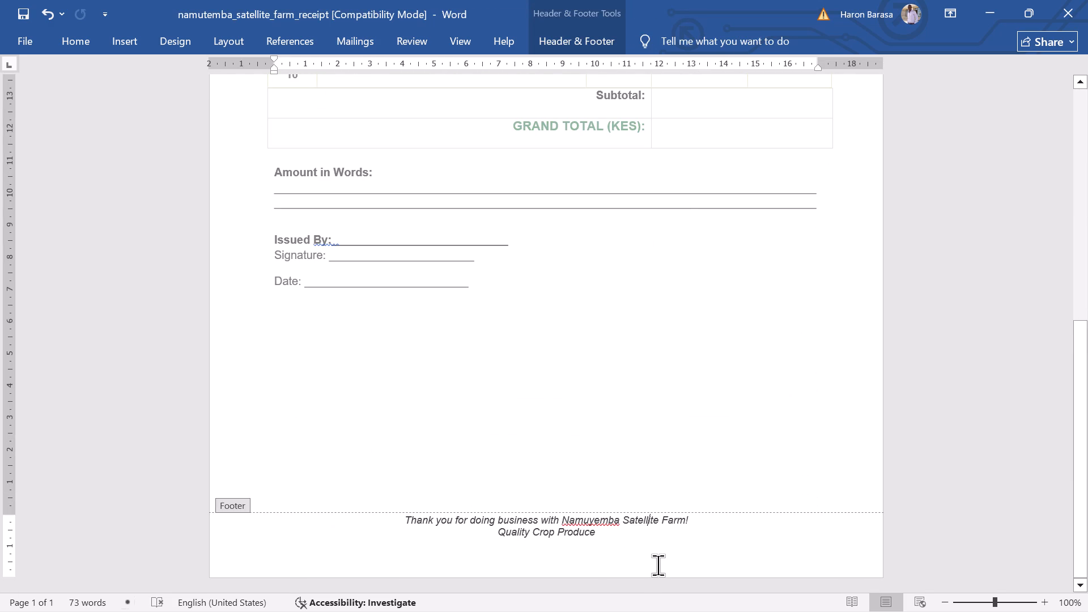
key(Left)
key(BackSpace)
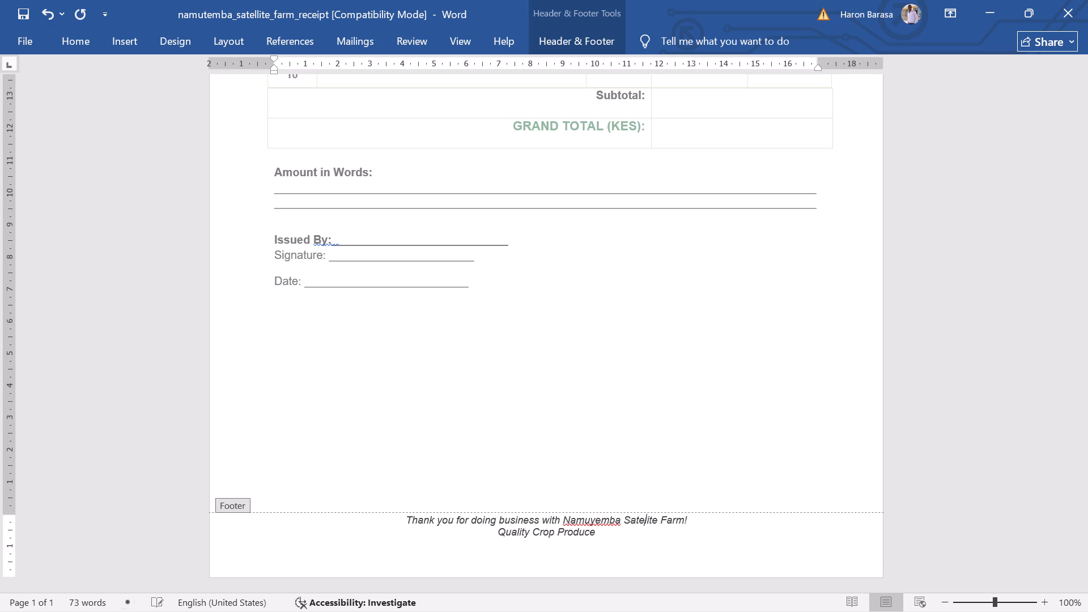
double_click(526, 346)
Export the receipt as a PDF named namutemba_satellite_farm_receipt in the KISUYA folder, and minimize the opened PDF.
scroll(526, 346, up, 13)
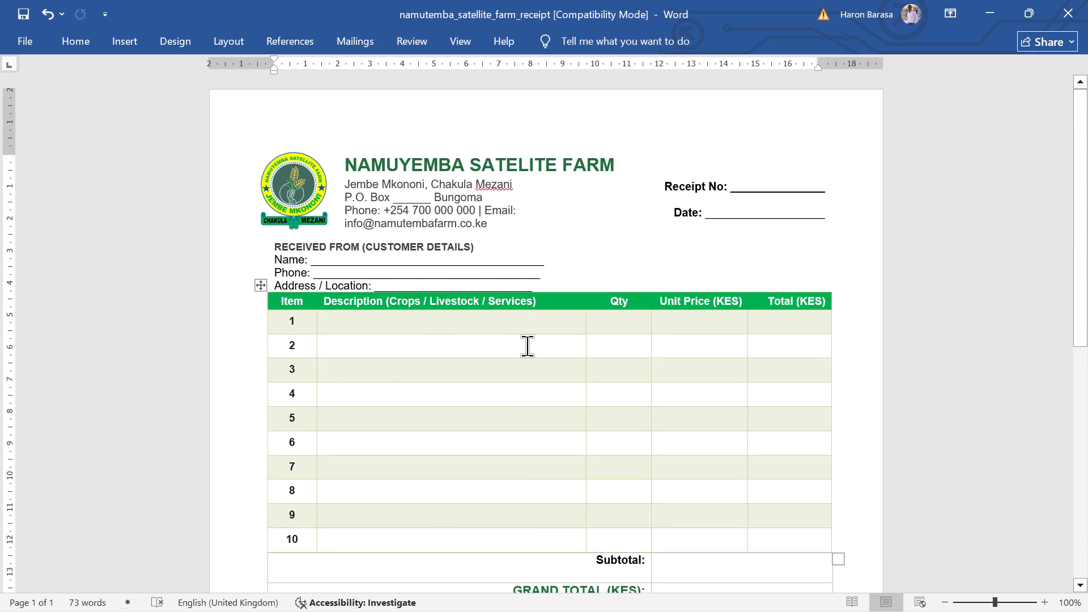
click(34, 41)
click(59, 406)
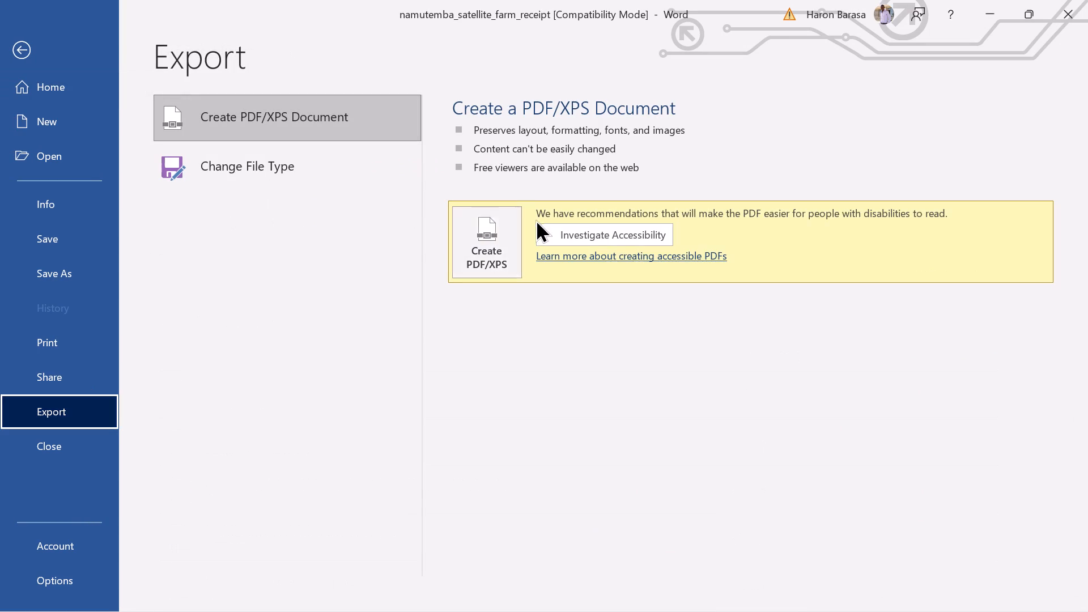
click(511, 236)
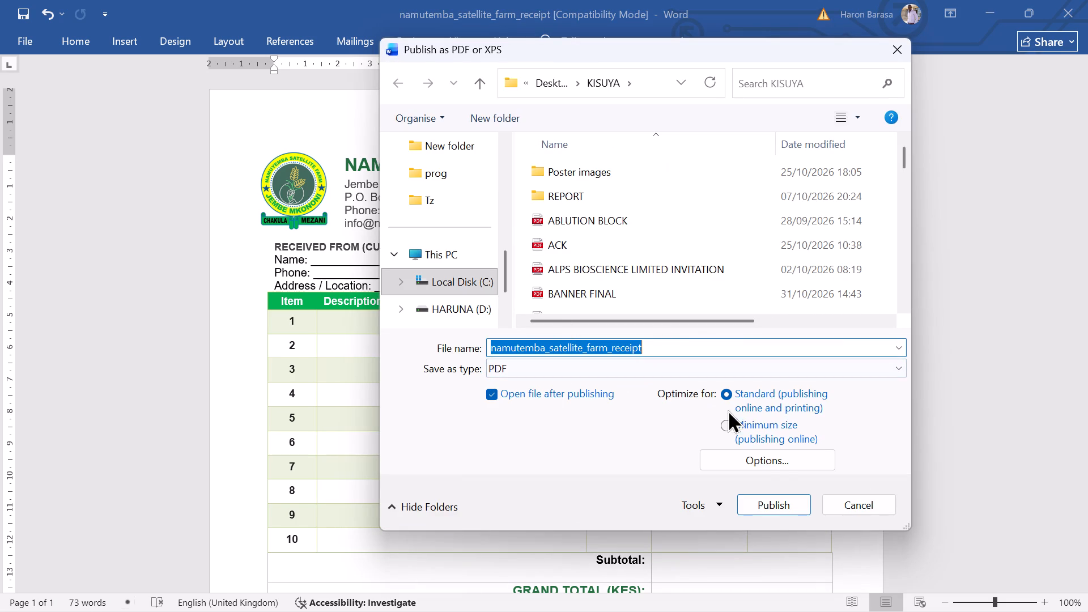
click(769, 505)
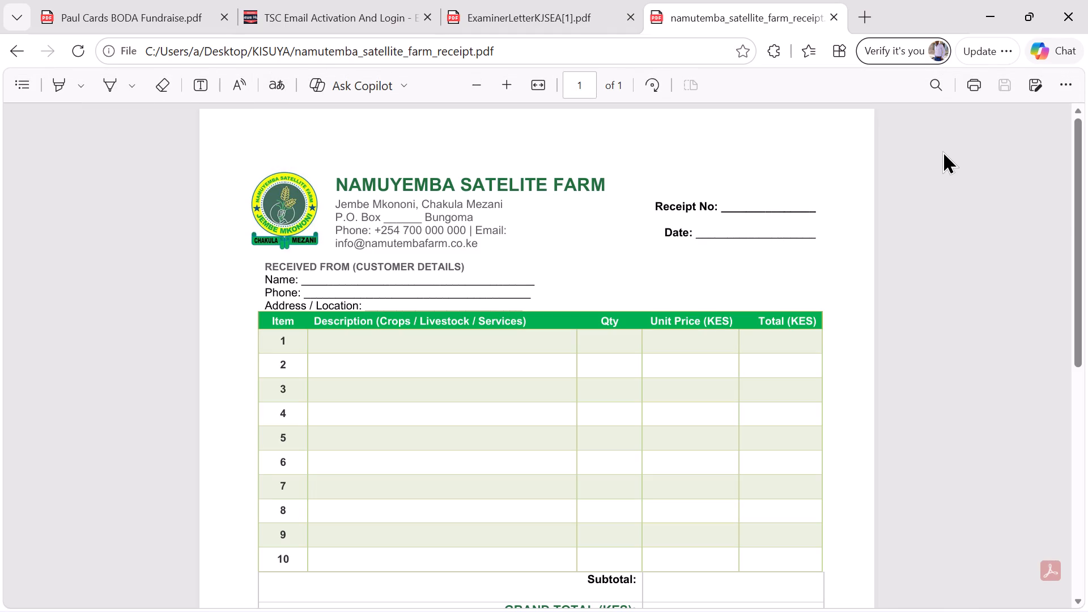
click(997, 6)
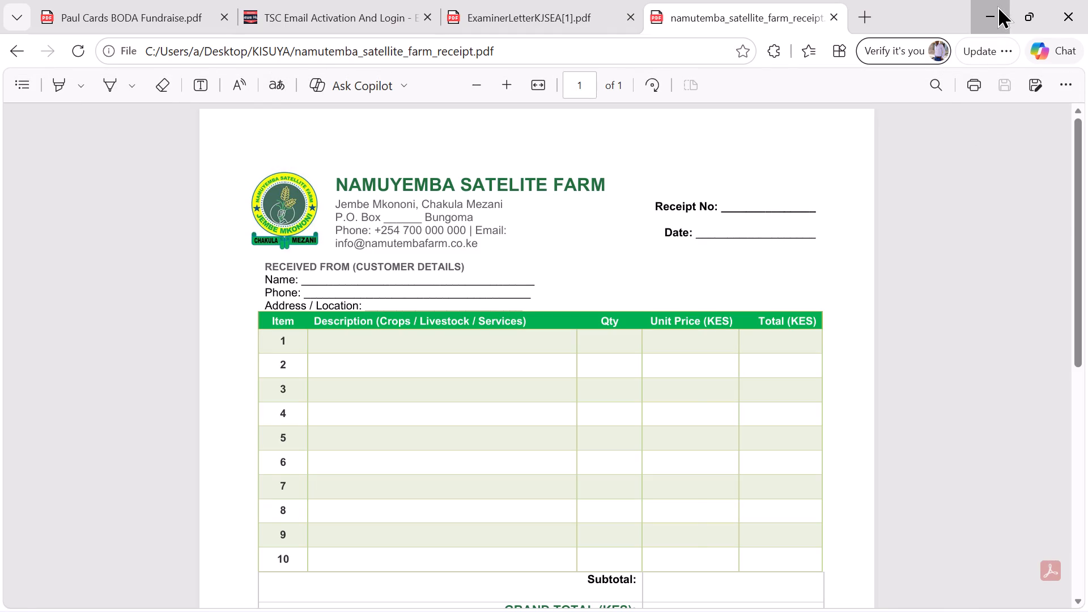
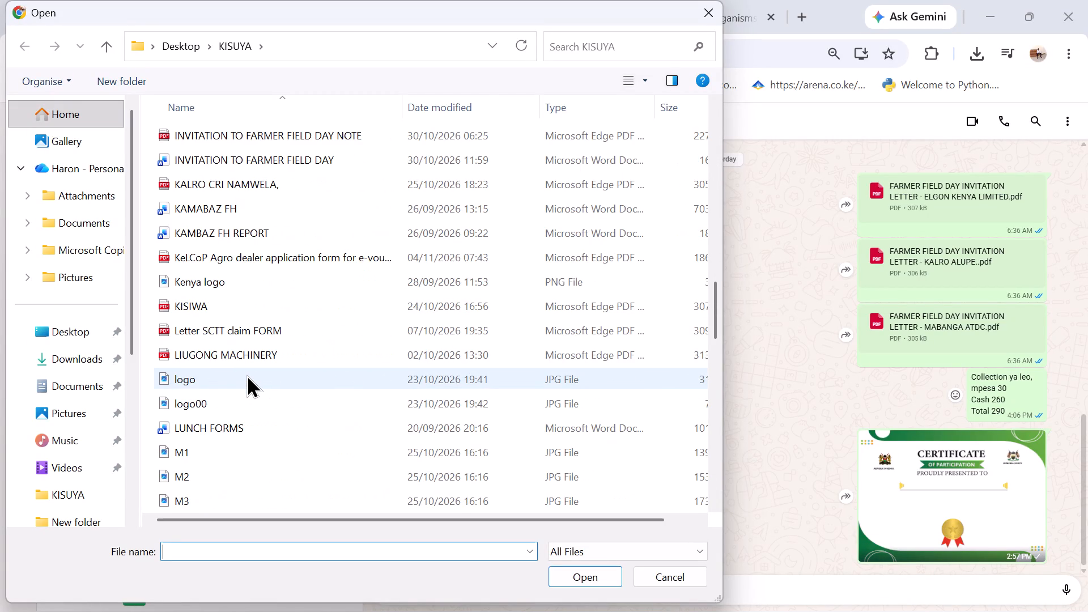
Look through the files in the KISUYA folder for the namutemba_satellite_farm_receipt PDF to attach to the chat.
scroll(235, 341, down, 5)
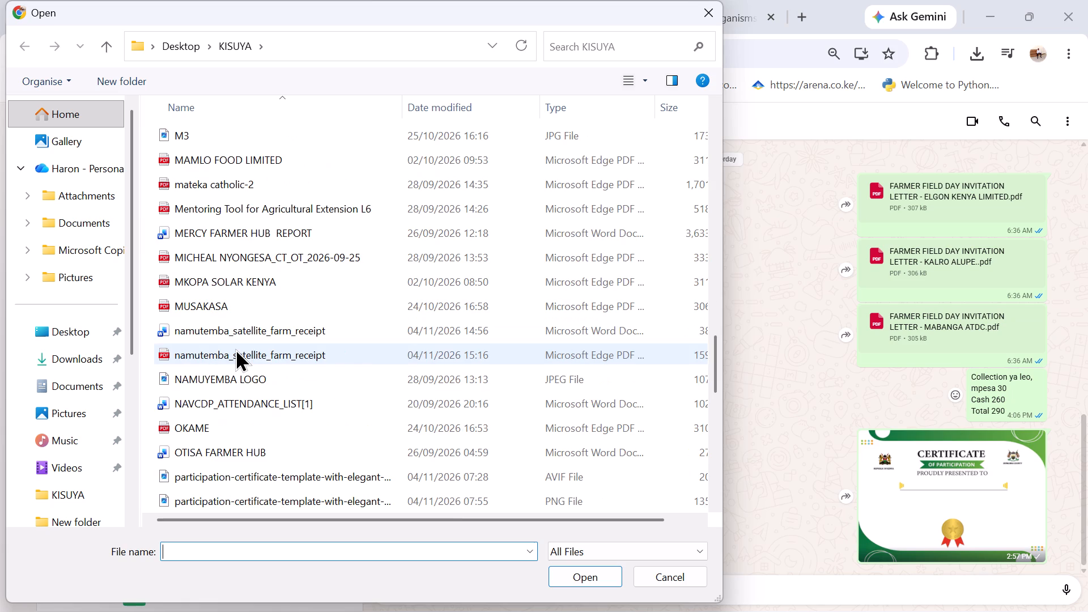
scroll(235, 348, down, 2)
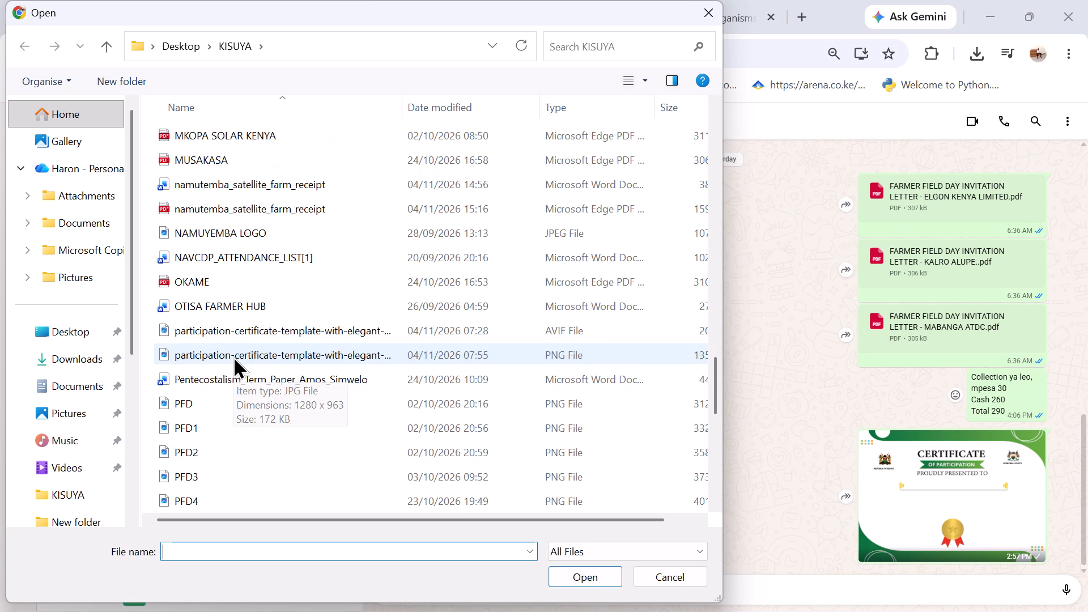
scroll(233, 356, down, 4)
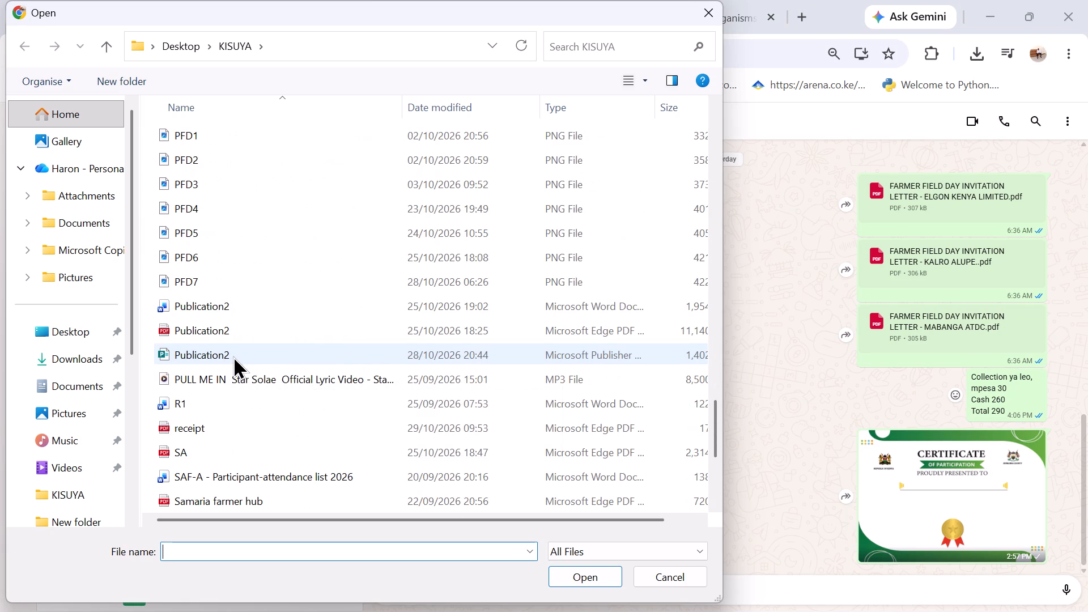
scroll(233, 356, down, 3)
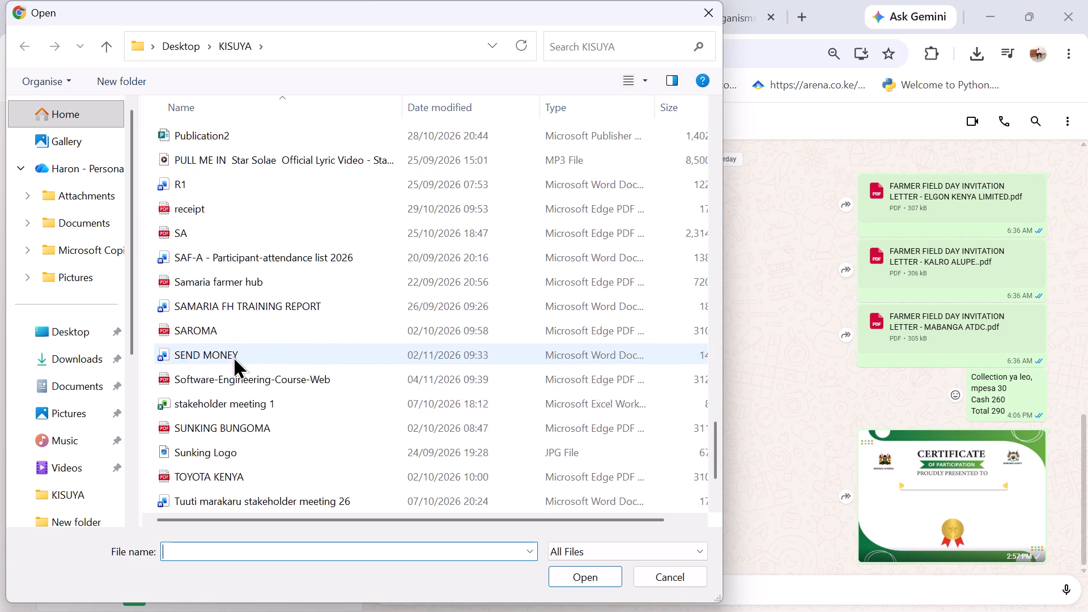
scroll(233, 356, down, 2)
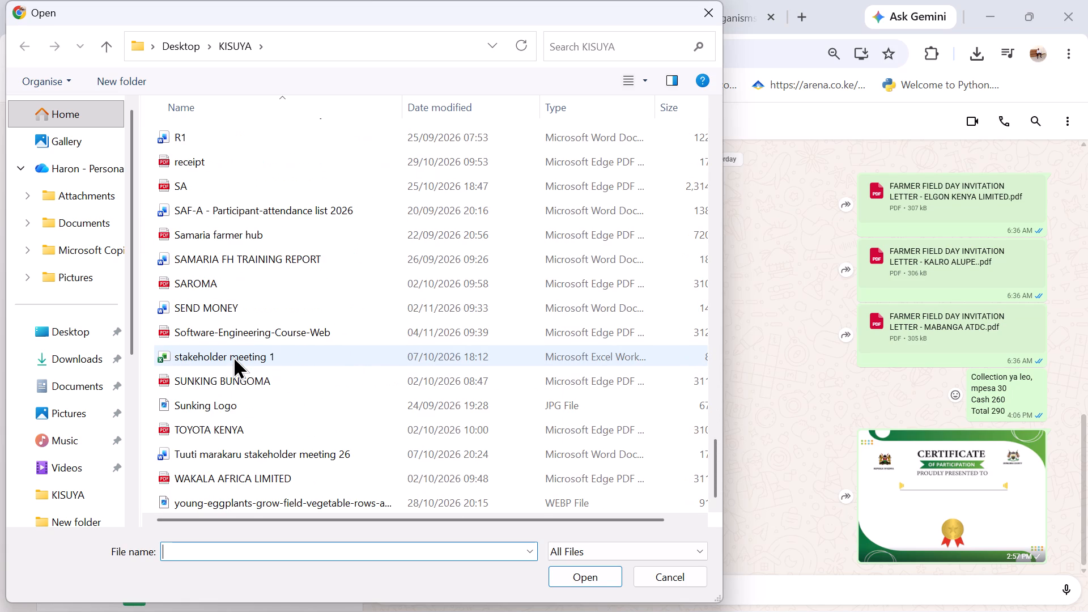
scroll(233, 356, down, 9)
scroll(241, 354, up, 1)
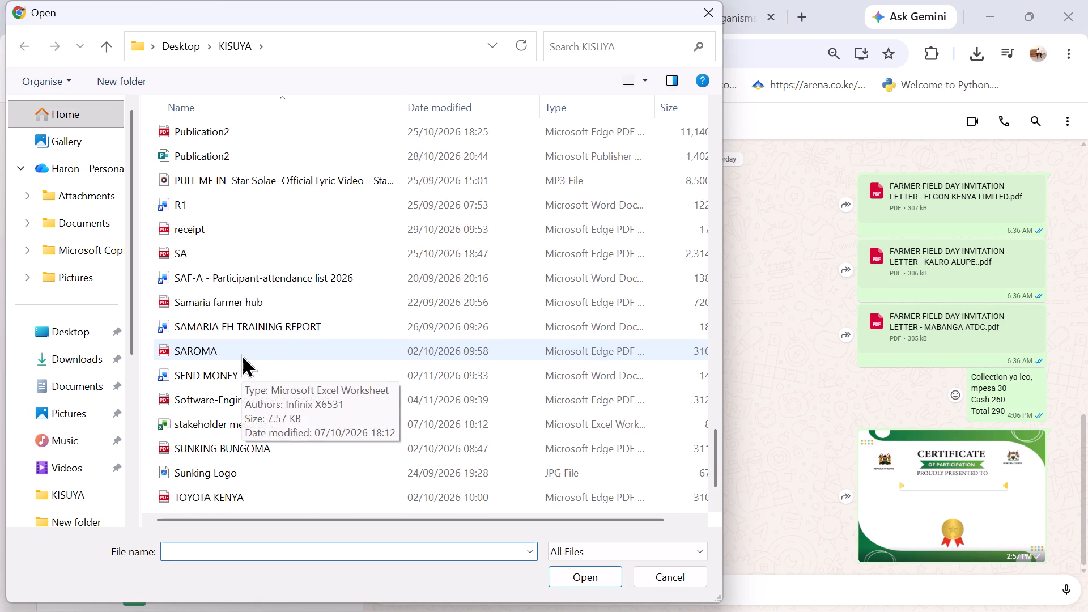
scroll(243, 354, down, 5)
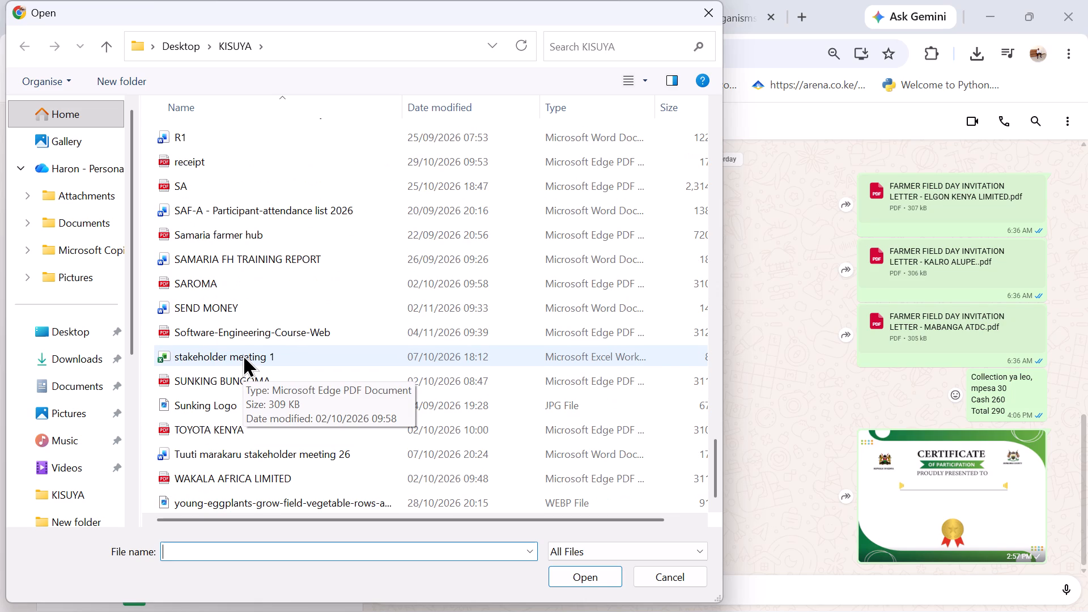
scroll(243, 354, up, 2)
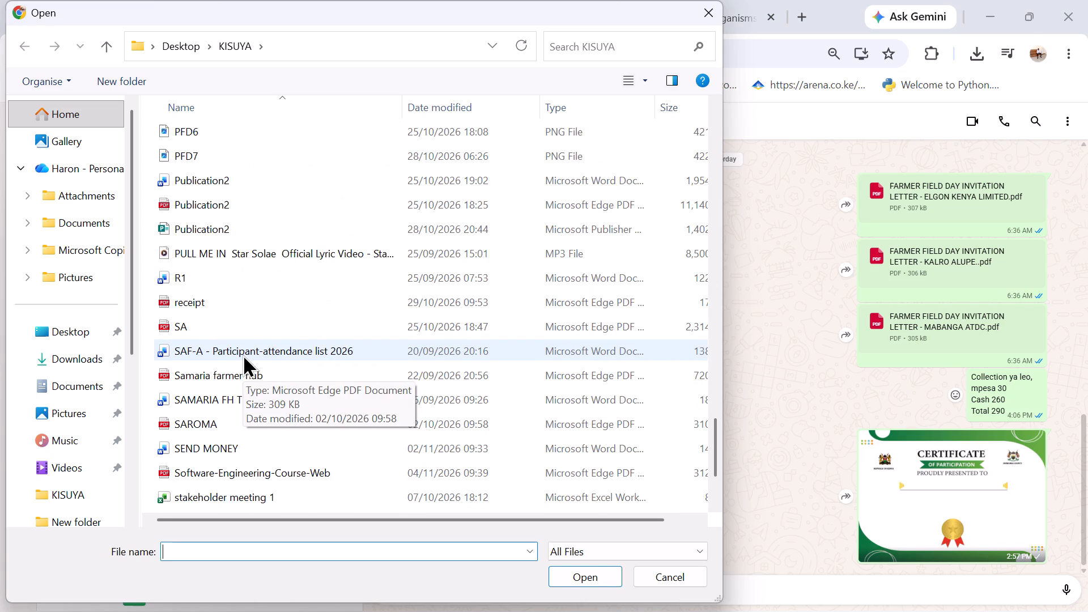
scroll(243, 354, up, 3)
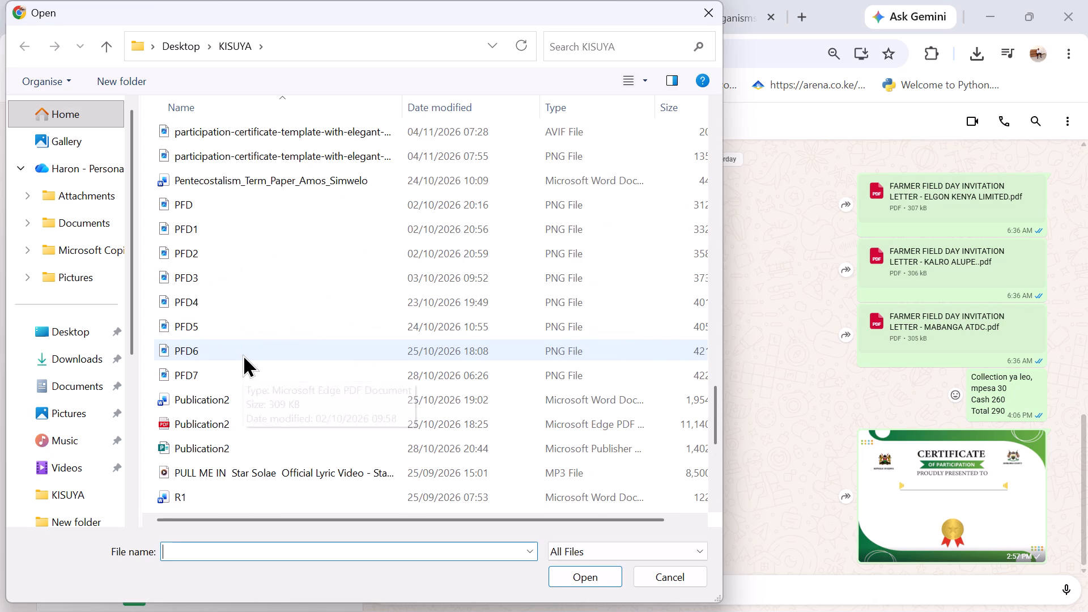
scroll(243, 354, up, 2)
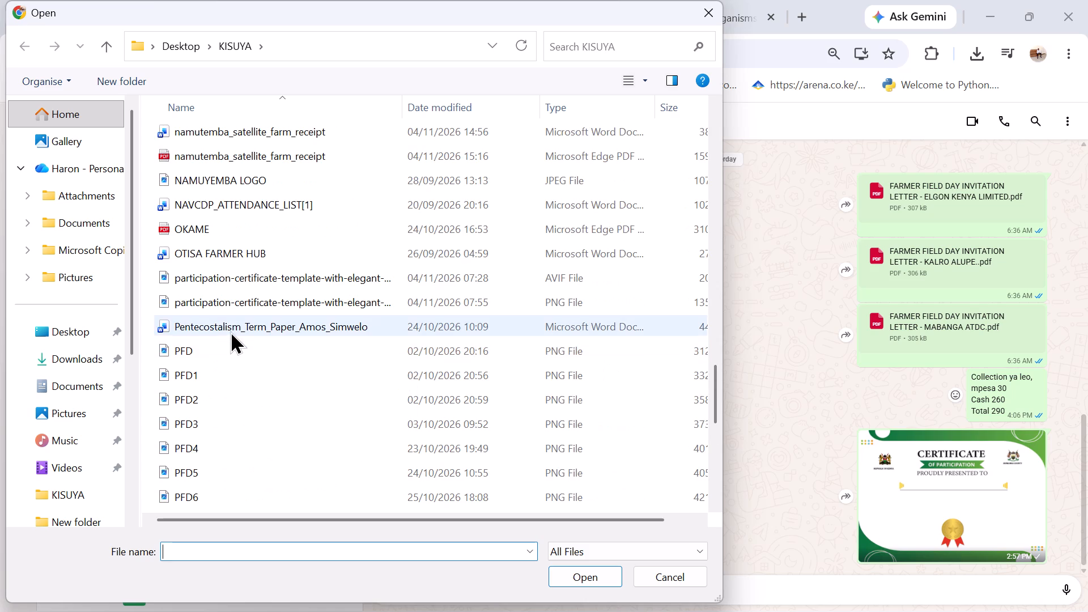